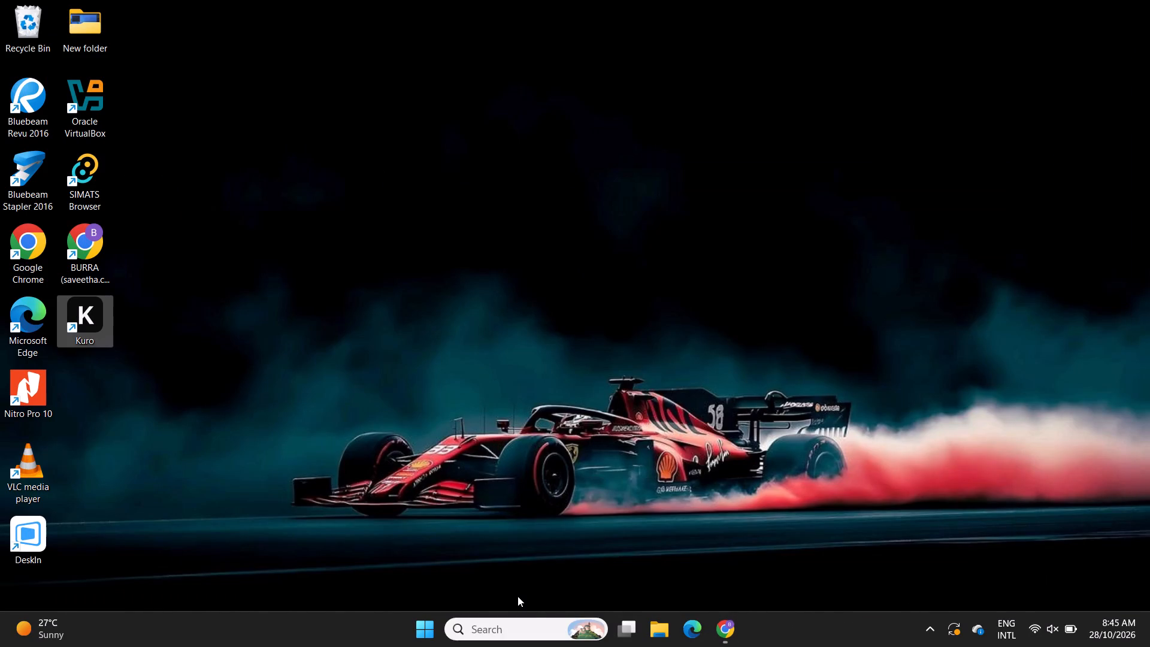
Launch Umbrello UML Modeller from the recent Windows searches.
{"action": "left_click", "coordinate": [552, 631]}
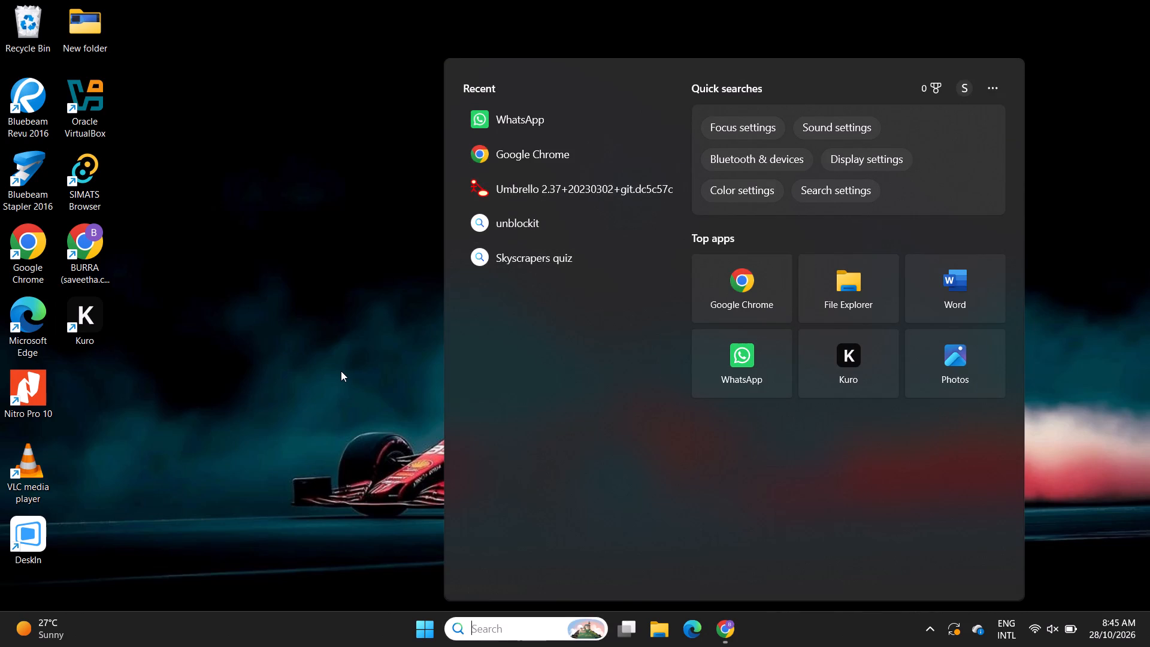
{"action": "left_click", "coordinate": [541, 182]}
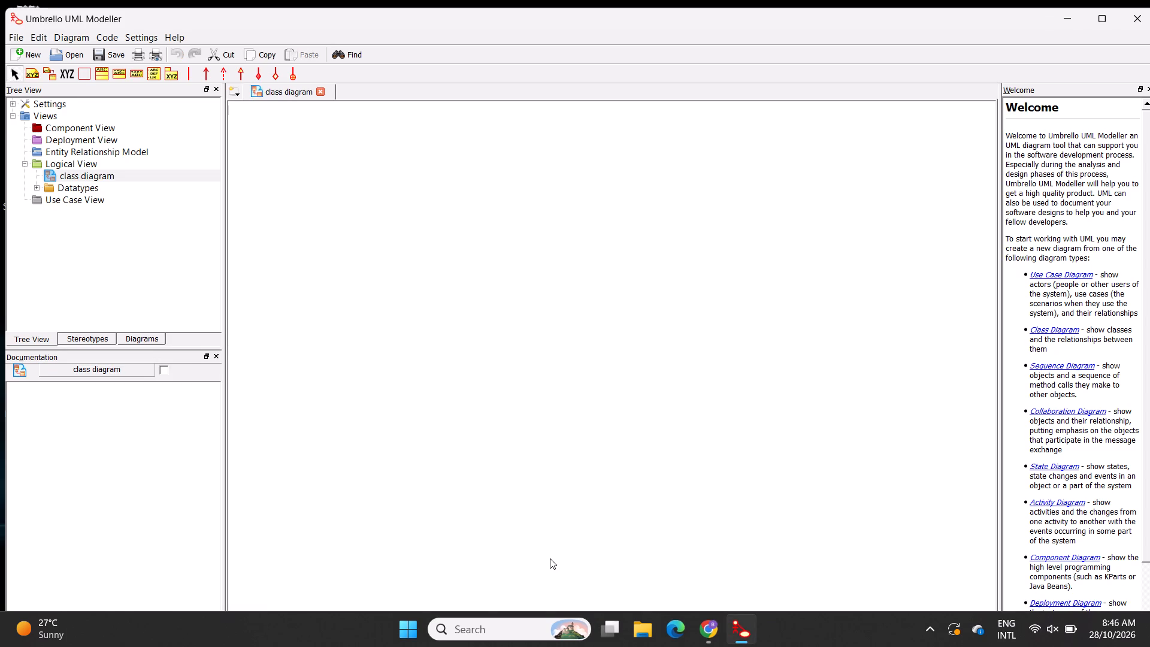
Open Windows Search from the desktop.
{"action": "left_click", "coordinate": [531, 637]}
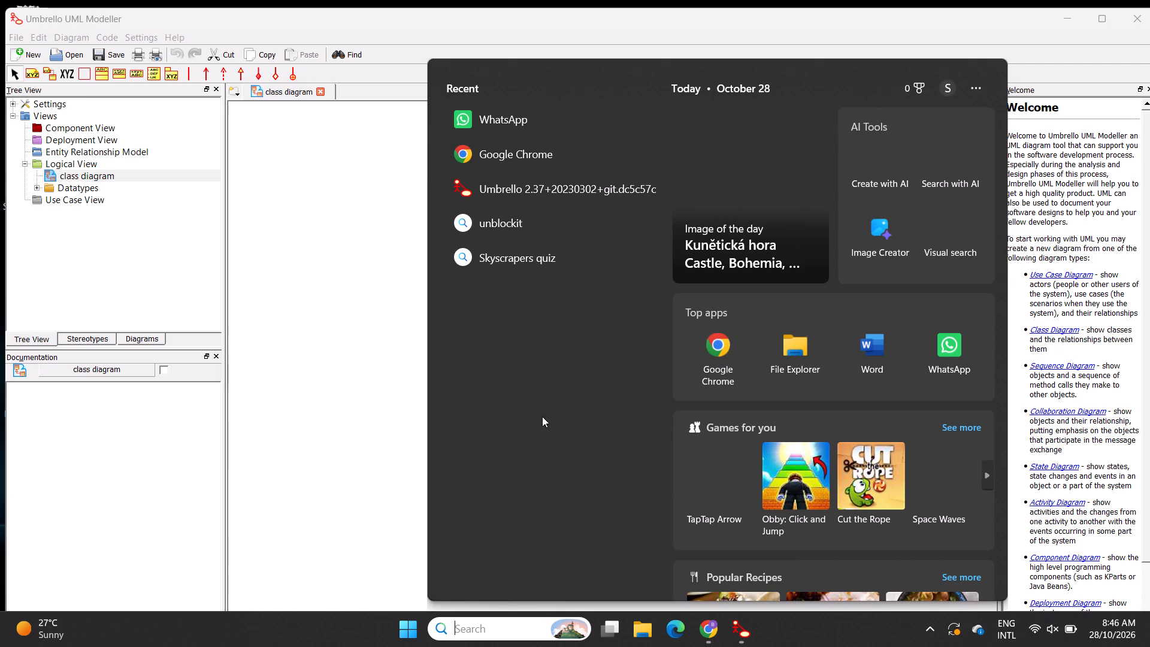
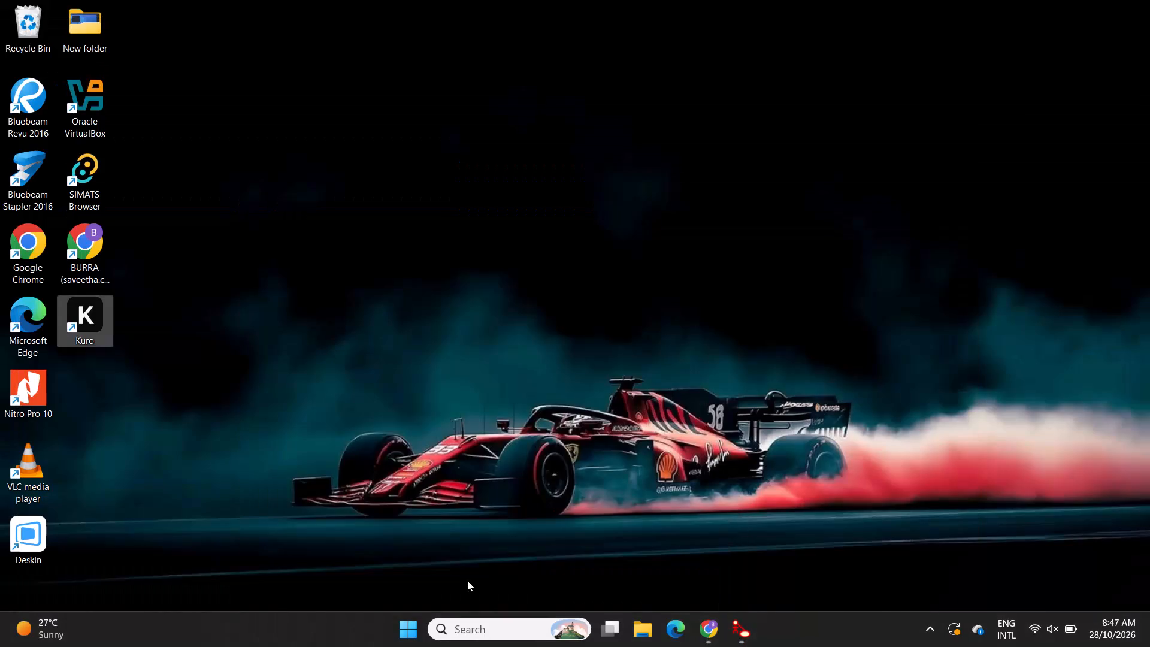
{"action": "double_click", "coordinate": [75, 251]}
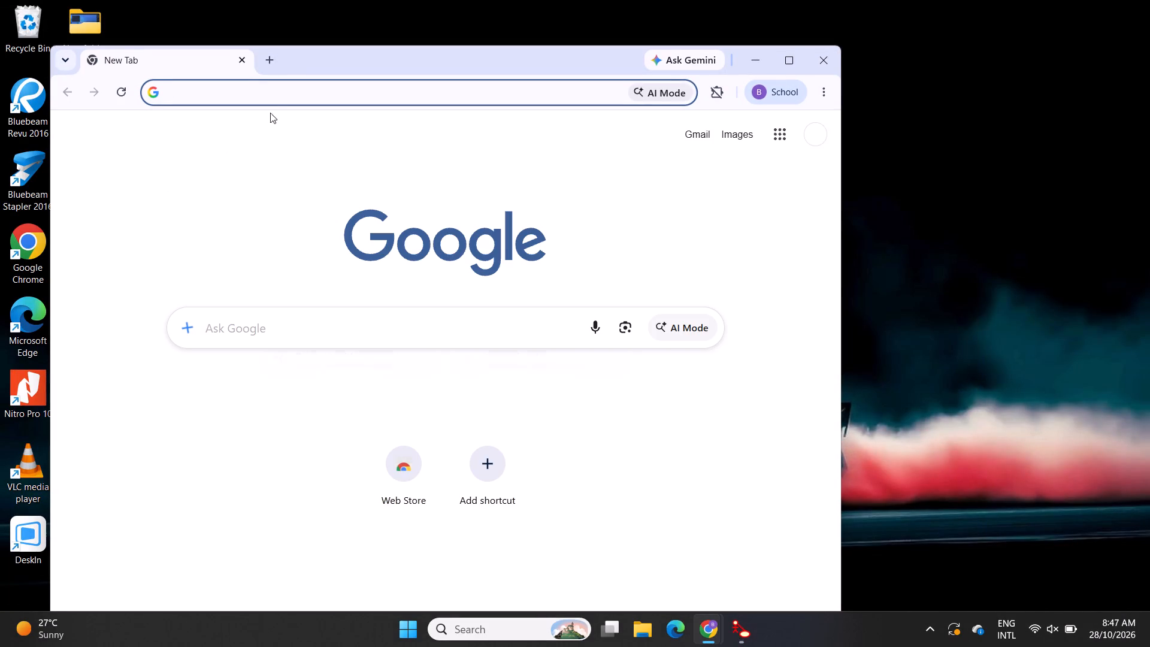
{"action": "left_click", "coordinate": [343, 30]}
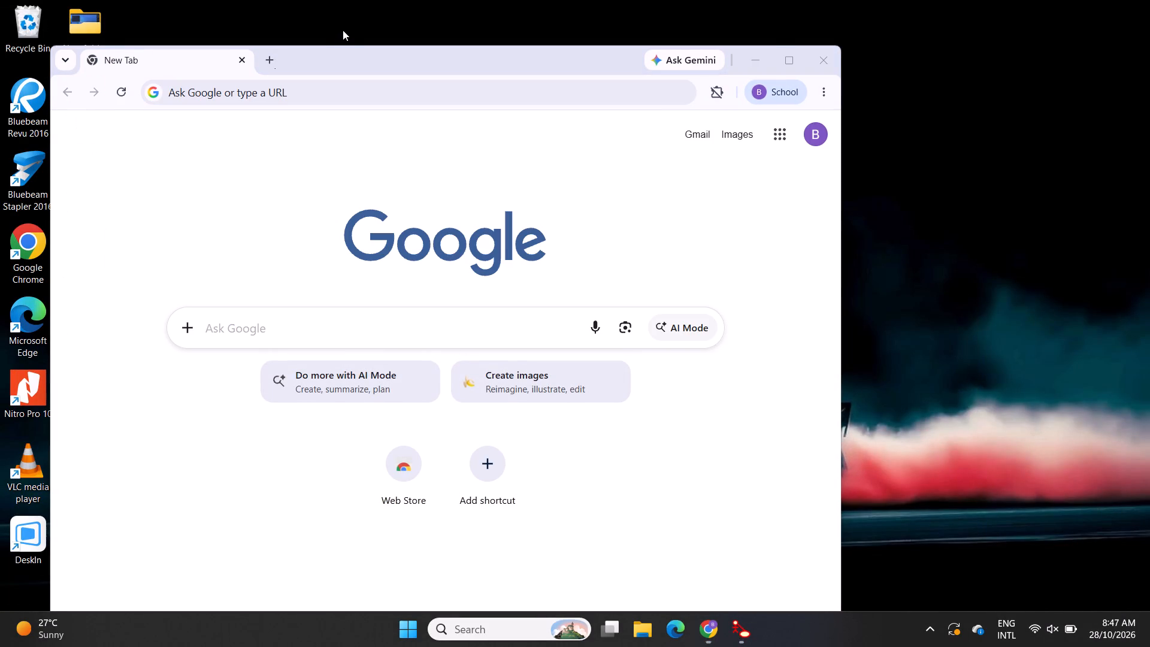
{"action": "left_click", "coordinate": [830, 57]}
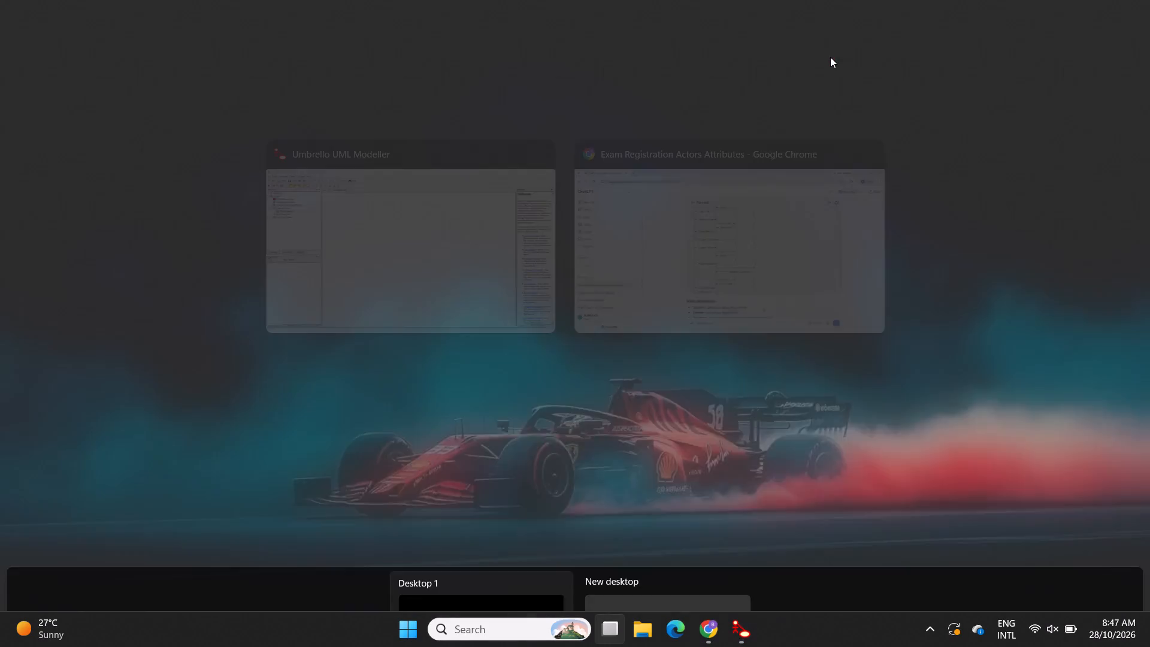
Switch to the Chrome window with the exam registration chat and open Google Classroom in a new tab through a google classroom search.
{"action": "left_click", "coordinate": [626, 188]}
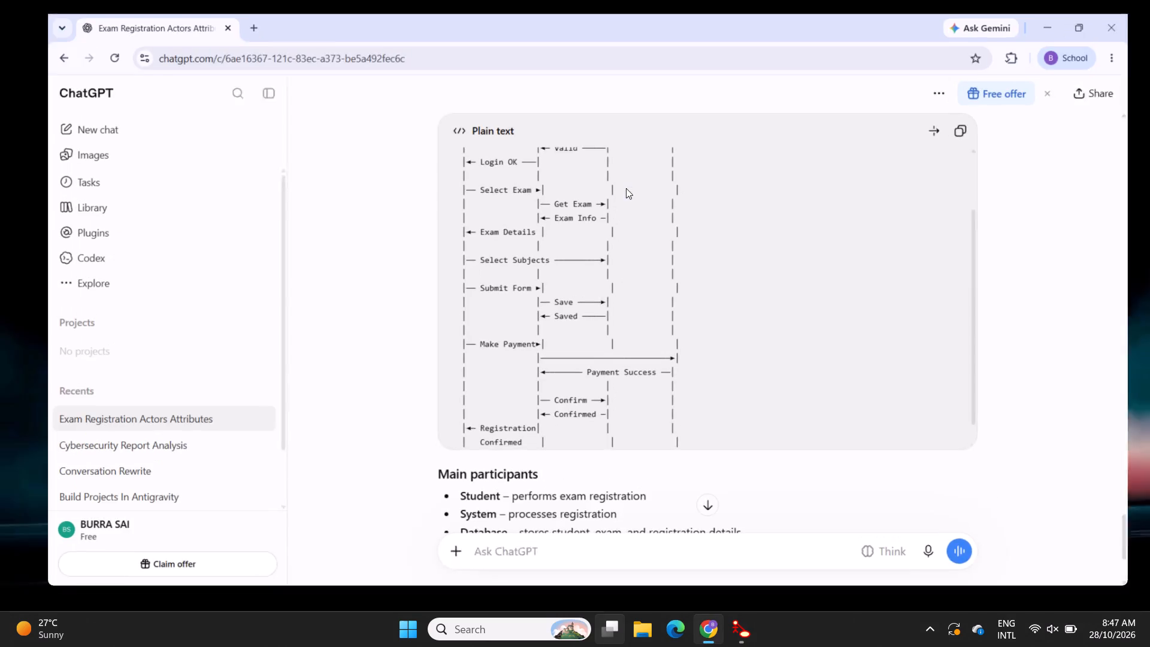
{"action": "left_click", "coordinate": [223, 13]}
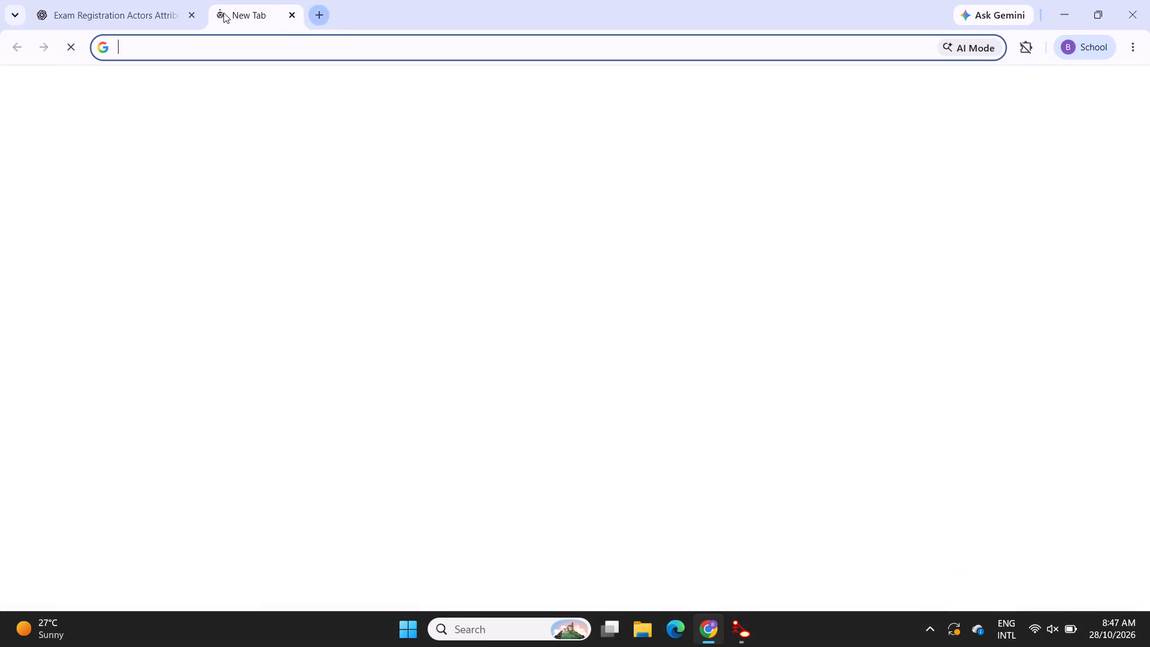
{"action": "left_click", "coordinate": [385, 275]}
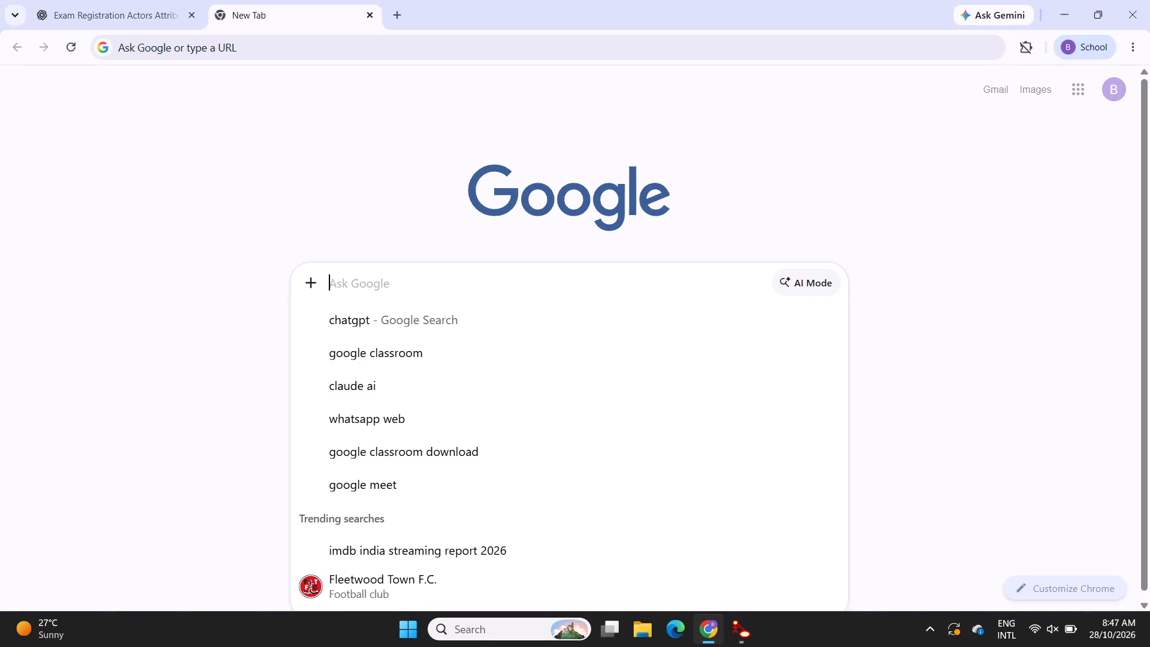
{"action": "left_click", "coordinate": [379, 347]}
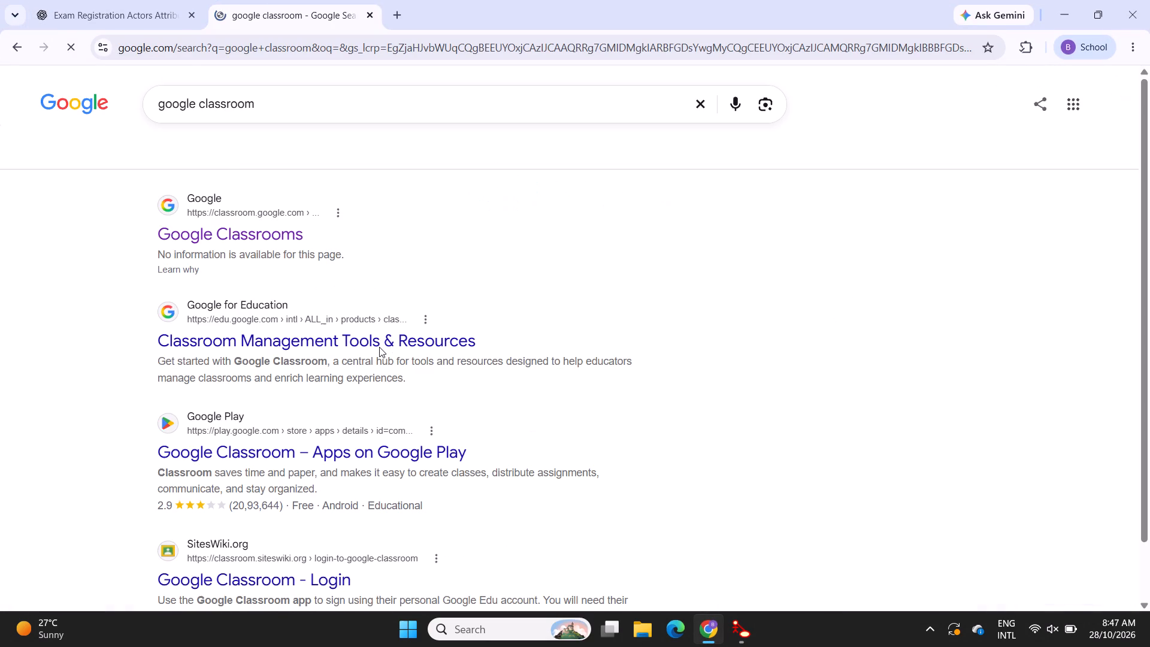
{"action": "left_click", "coordinate": [201, 228]}
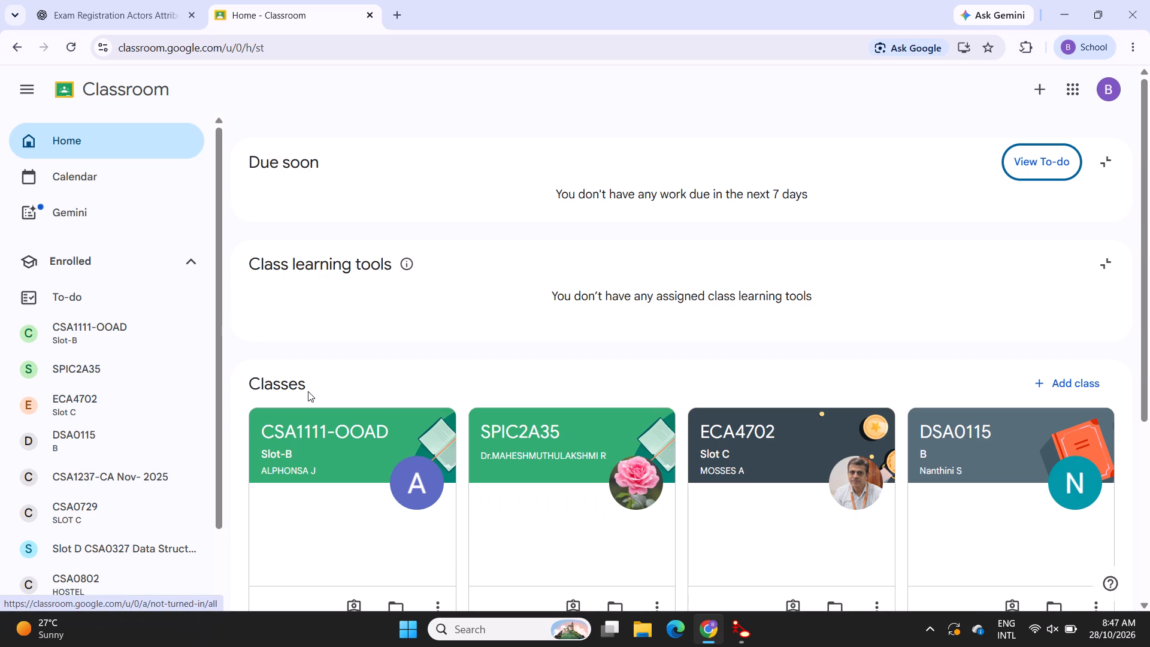
Open OOAD RECORD.pdf from the OOAD Lab Record material in the classwork of the CSA1111-OOAD class.
{"action": "left_click", "coordinate": [129, 340]}
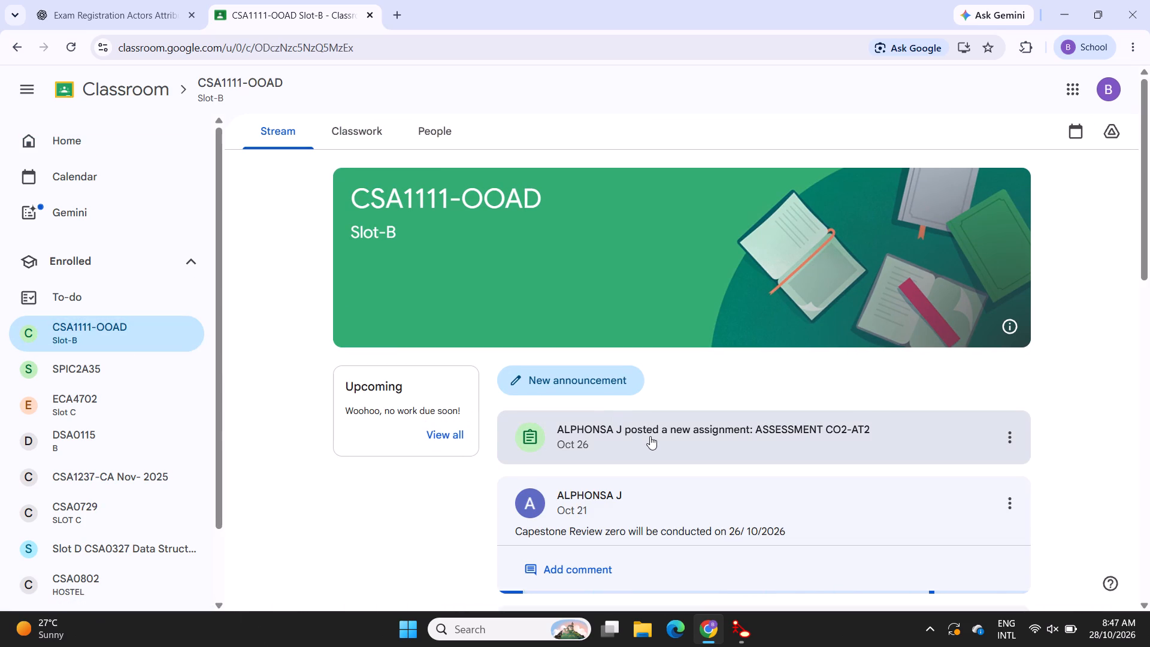
{"action": "left_click", "coordinate": [347, 134]}
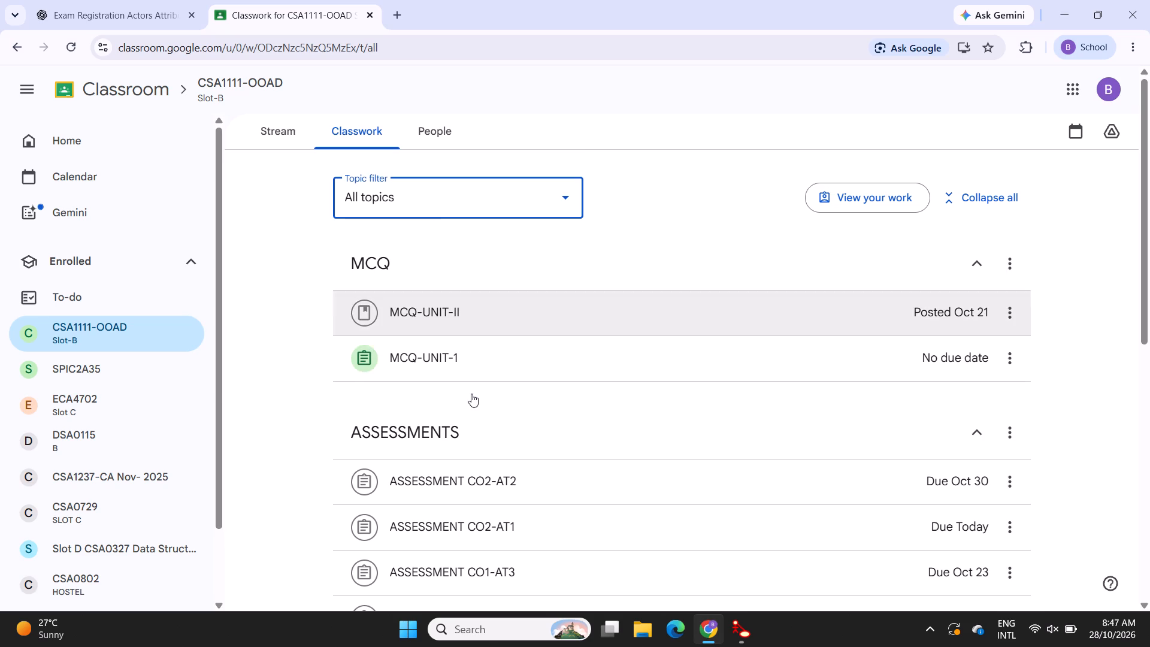
{"action": "scroll", "coordinate": [470, 407], "scroll_direction": "down", "scroll_amount": 2}
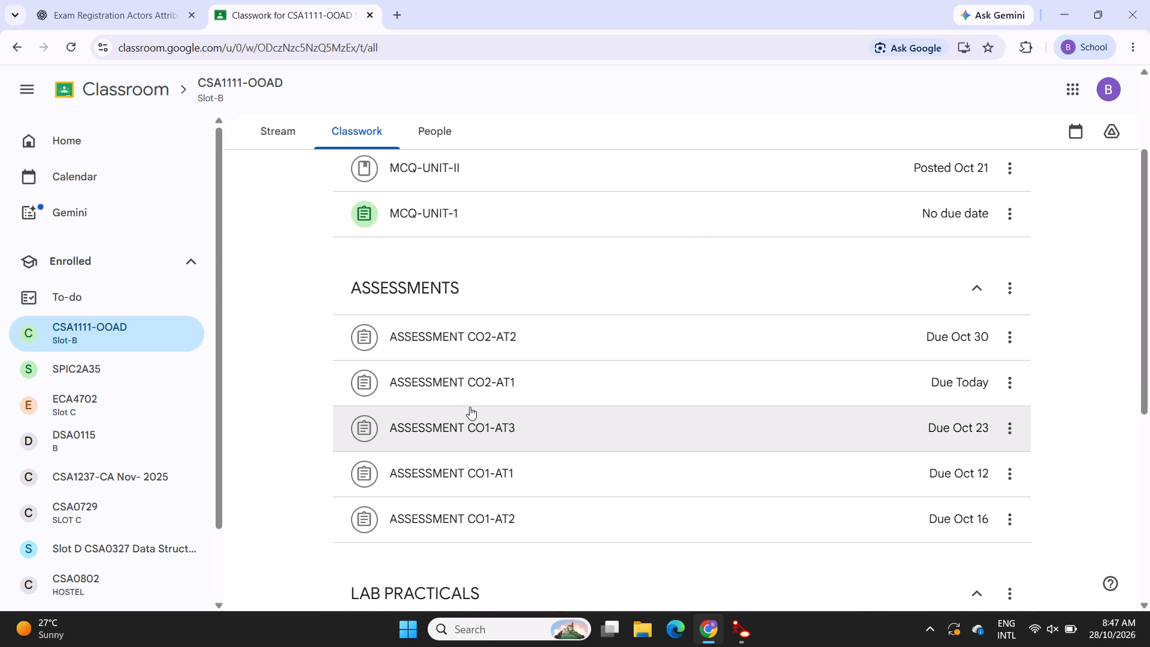
{"action": "left_click", "coordinate": [476, 348]}
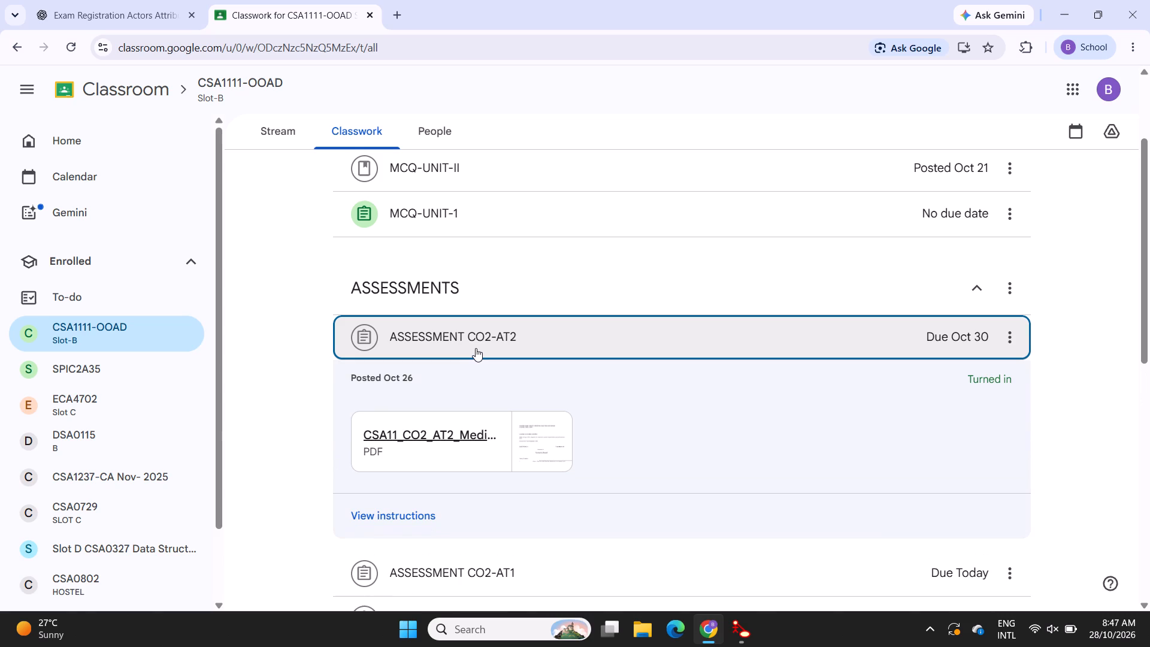
{"action": "left_click", "coordinate": [476, 348]}
{"action": "scroll", "coordinate": [492, 390], "scroll_direction": "down", "scroll_amount": 1}
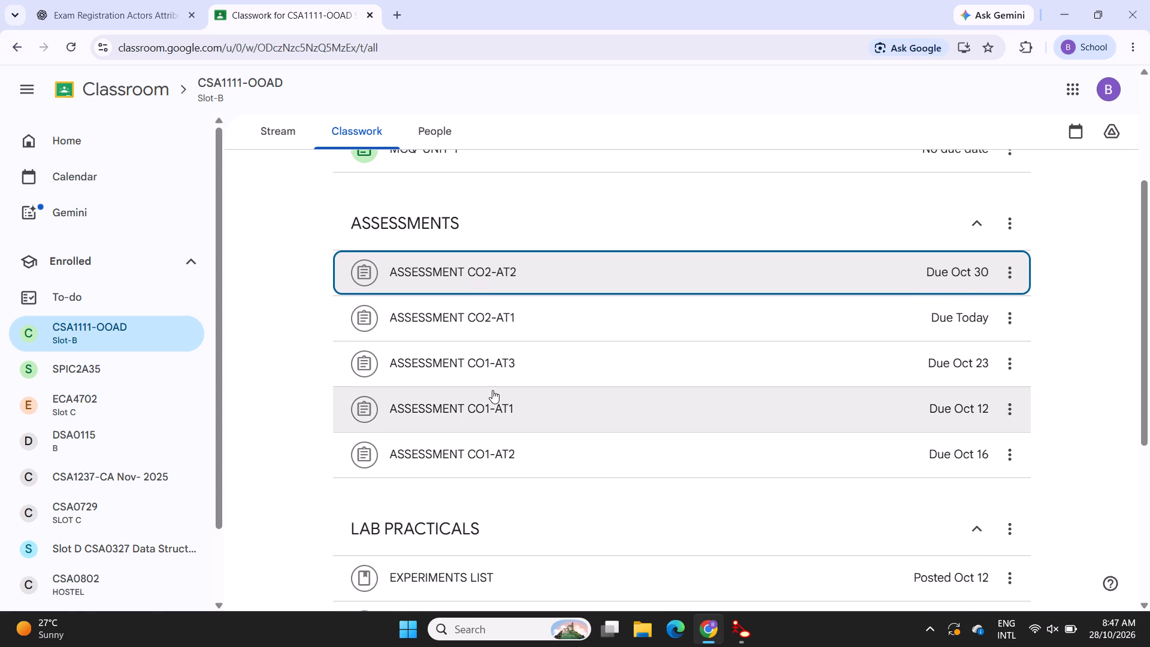
{"action": "scroll", "coordinate": [492, 390], "scroll_direction": "down", "scroll_amount": 3}
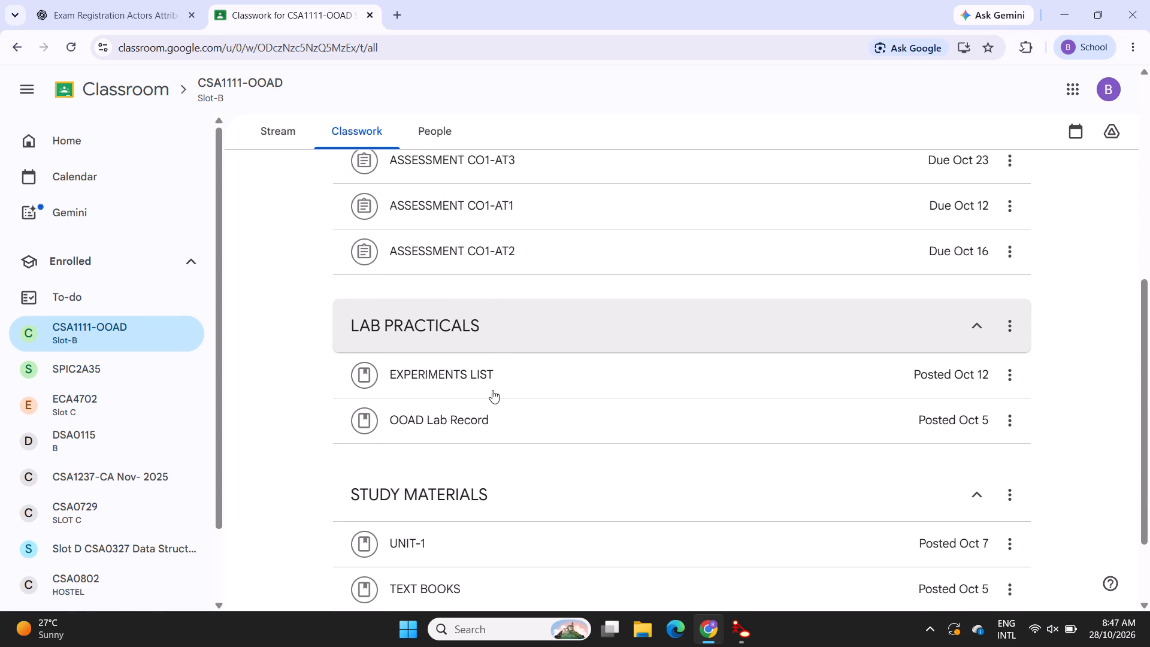
{"action": "scroll", "coordinate": [492, 390], "scroll_direction": "down", "scroll_amount": 1}
{"action": "left_click", "coordinate": [469, 418]}
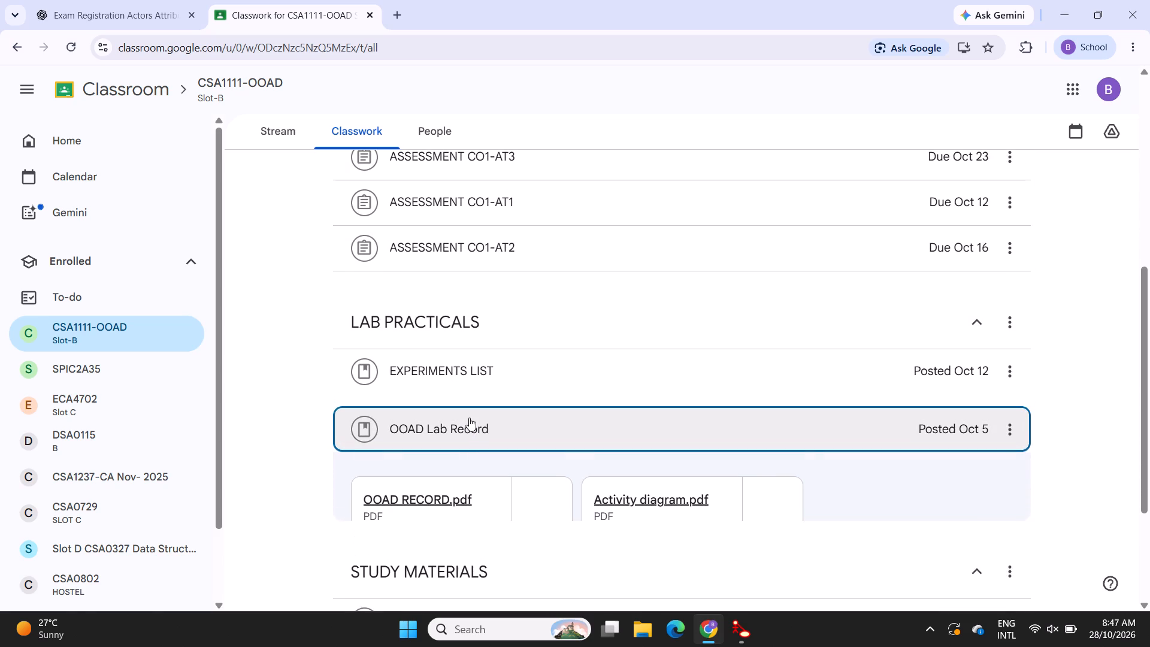
{"action": "left_click", "coordinate": [437, 511]}
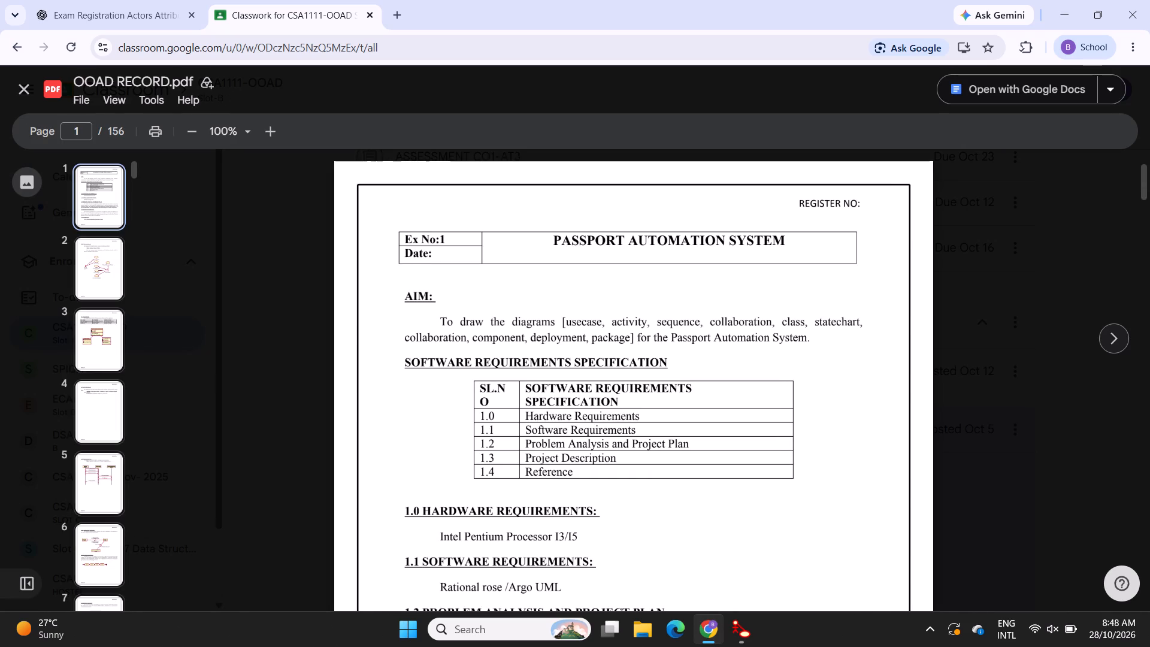
Read the Passport Automation System experiment from its requirements specification through the use case diagram.
{"action": "scroll", "coordinate": [555, 420], "scroll_direction": "down", "scroll_amount": 4}
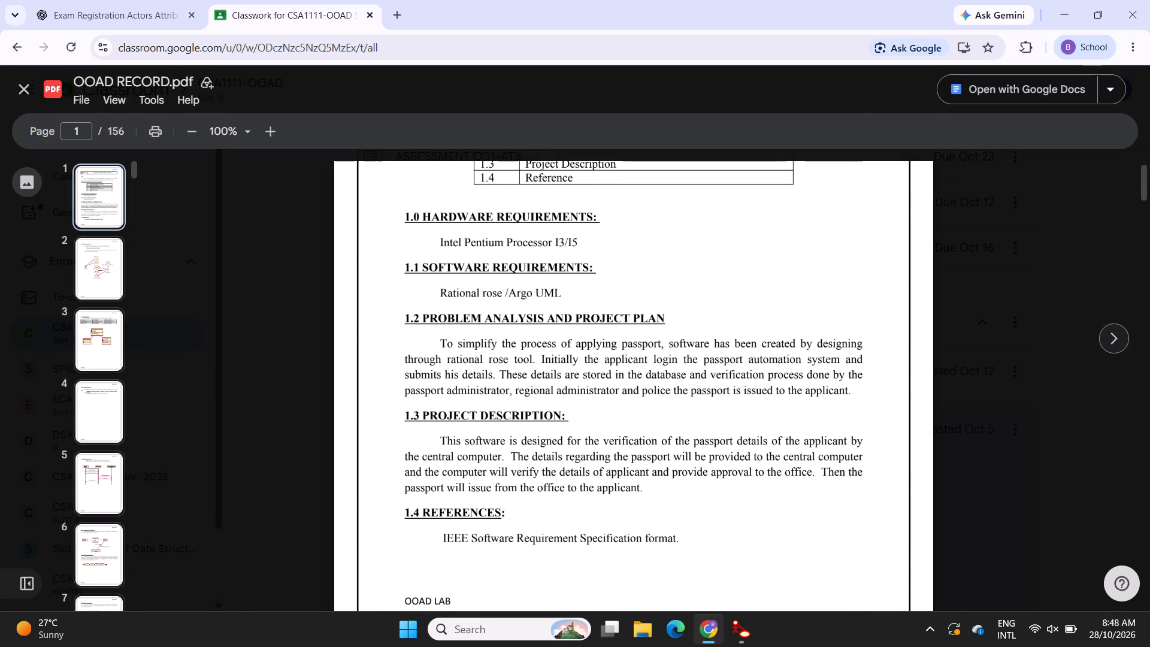
{"action": "key", "text": "Down"}
{"action": "key", "text": "Down"}
{"action": "key", "text": "Down"}
{"action": "key", "text": "Down"}
{"action": "key", "text": "Down"}
{"action": "key", "text": "Down"}
{"action": "key", "text": "Down"}
{"action": "key", "text": "Down"}
{"action": "key", "text": "Down"}
{"action": "key", "text": "Down"}
{"action": "key", "text": "Down"}
{"action": "key", "text": "Down"}
{"action": "key", "text": "Down"}
{"action": "key", "text": "Down"}
{"action": "key", "text": "Down"}
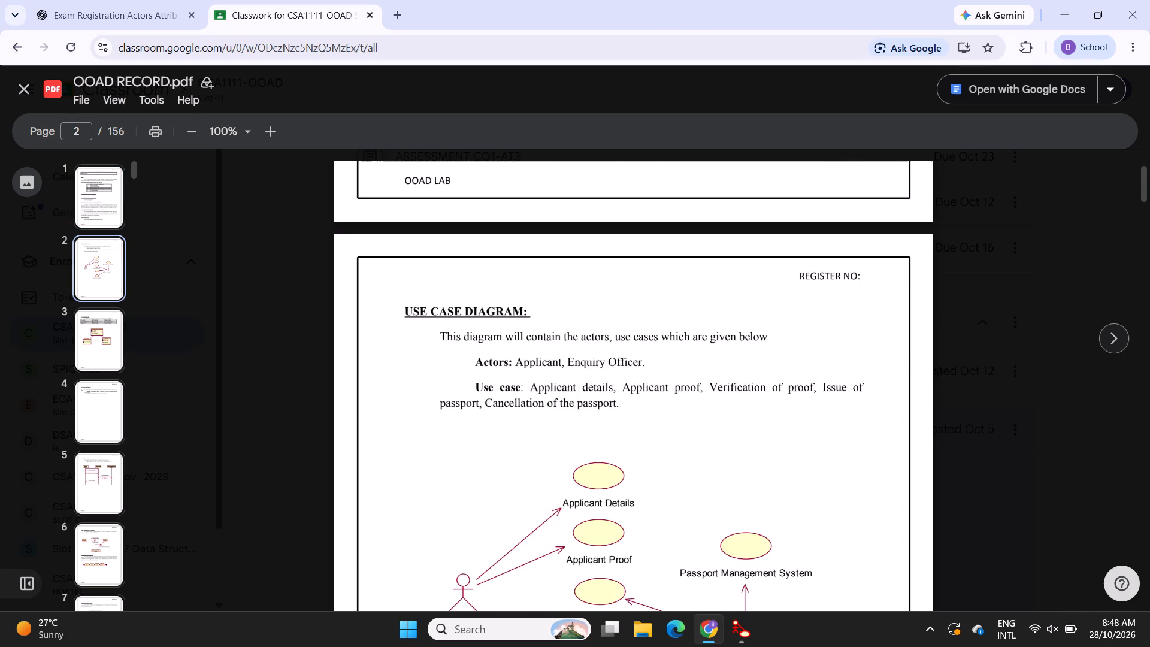
{"action": "key", "text": "Down"}
{"action": "key", "text": "Down"}
{"action": "key", "text": "Down"}
{"action": "key", "text": "Down"}
{"action": "key", "text": "Down"}
{"action": "key", "text": "Down"}
{"action": "key", "text": "Down"}
{"action": "key", "text": "Down"}
{"action": "key", "text": "Down"}
{"action": "key", "text": "Down"}
{"action": "key", "text": "Down"}
{"action": "key", "text": "Down"}
{"action": "key", "text": "Down"}
{"action": "key", "text": "Down"}
{"action": "key", "text": "Down"}
{"action": "key", "text": "Down"}
{"action": "key", "text": "Down"}
{"action": "key", "text": "Down"}
{"action": "key", "text": "Down"}
{"action": "key", "text": "Down"}
{"action": "key", "text": "Down"}
{"action": "key", "text": "Down"}
{"action": "key", "text": "Down"}
{"action": "key", "text": "Down"}
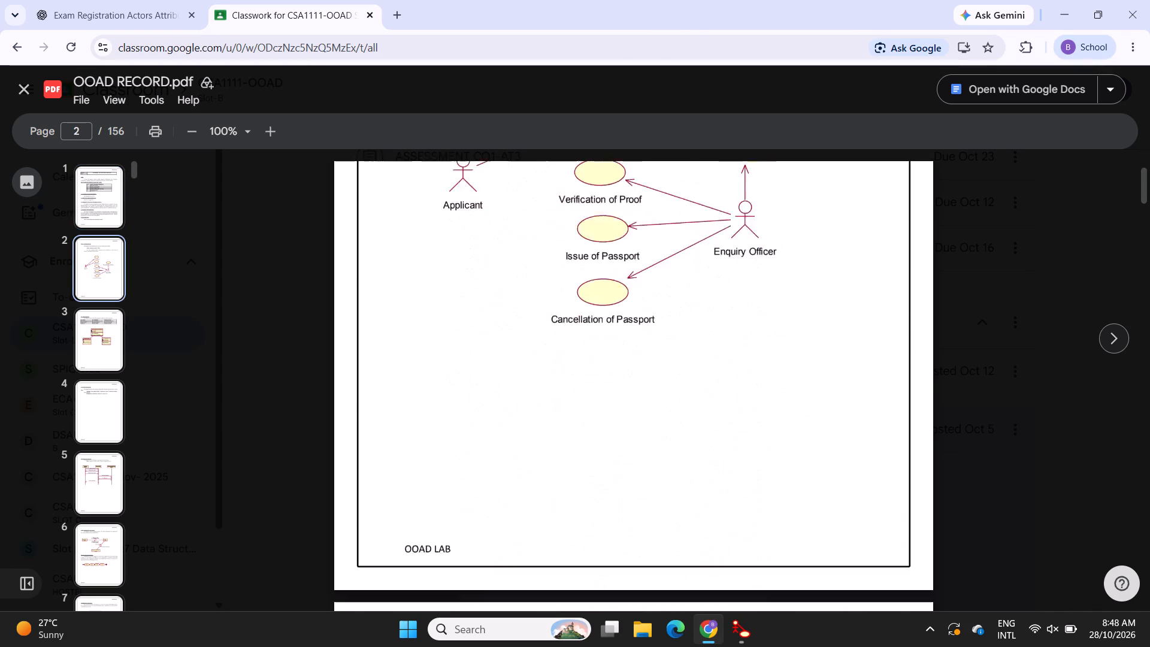
Examine the Passport Automation System class diagram on page 3, including its classes, attributes and operations.
{"action": "key", "text": "Down"}
{"action": "key", "text": "Down"}
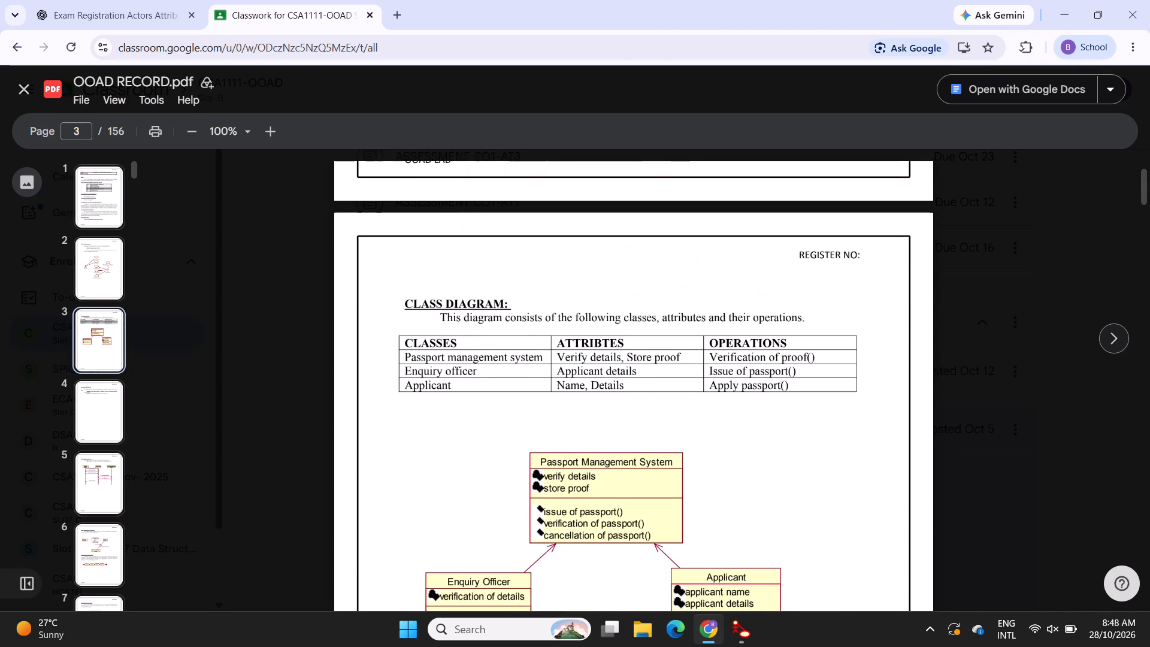
{"action": "key", "text": "Down"}
{"action": "key", "text": "Down"}
{"action": "key", "text": "Down"}
{"action": "key", "text": "Down"}
{"action": "key", "text": "Down"}
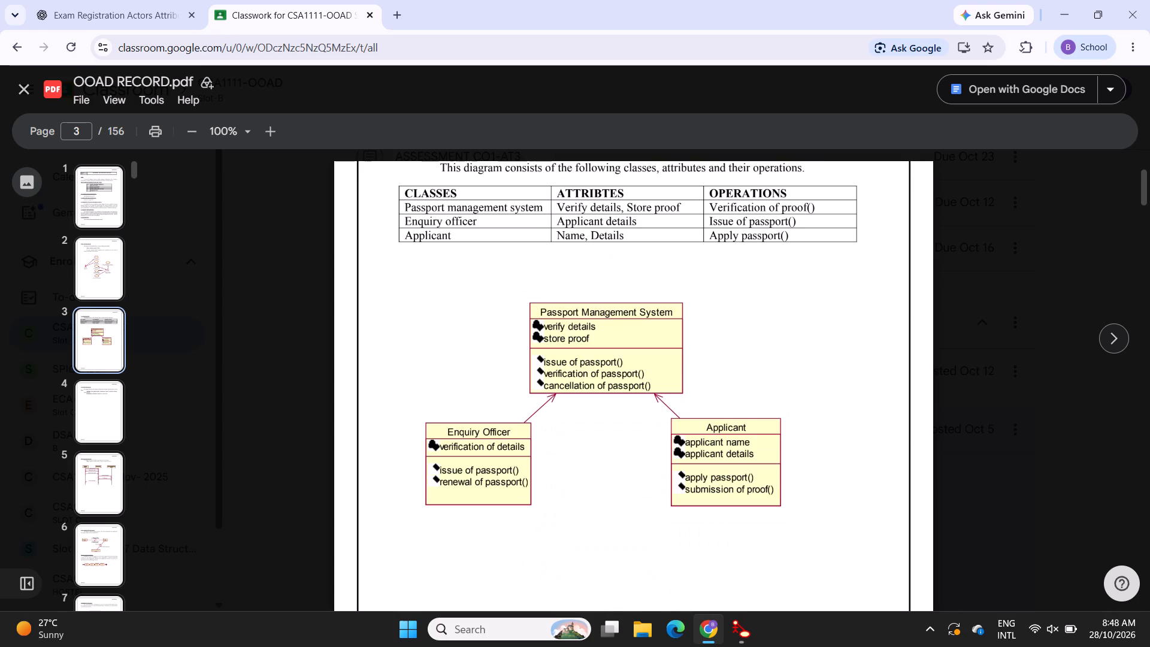
{"action": "scroll", "coordinate": [555, 420], "scroll_direction": "up", "scroll_amount": 1}
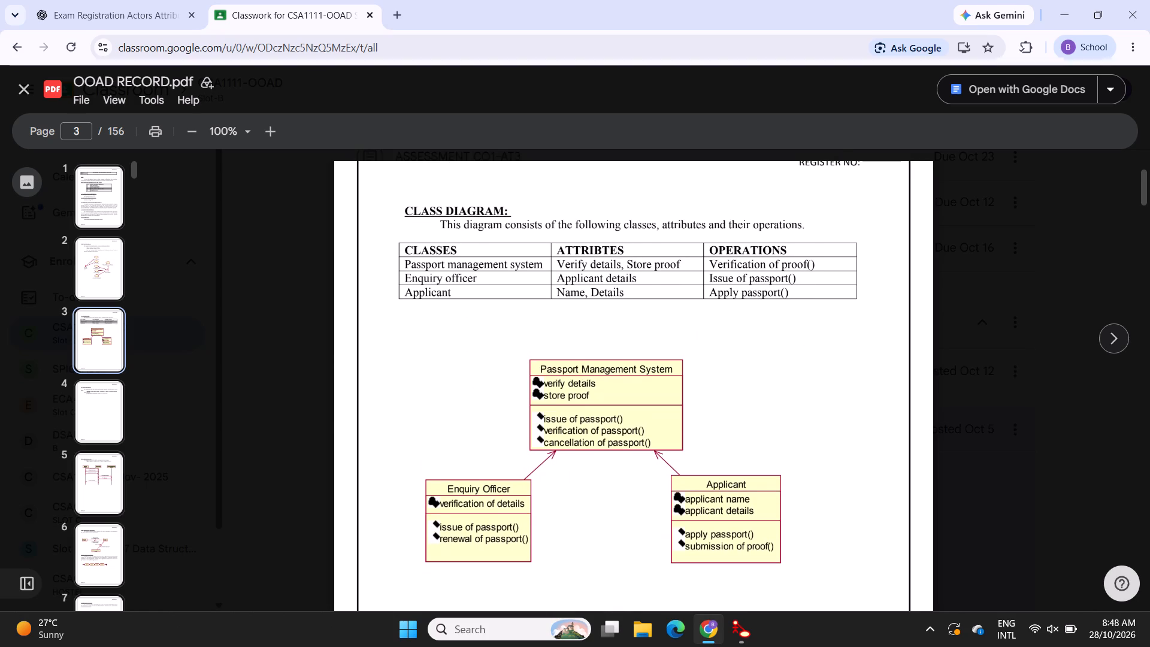
{"action": "left_click_drag", "start_coordinate": [543, 365], "coordinate": [640, 362]}
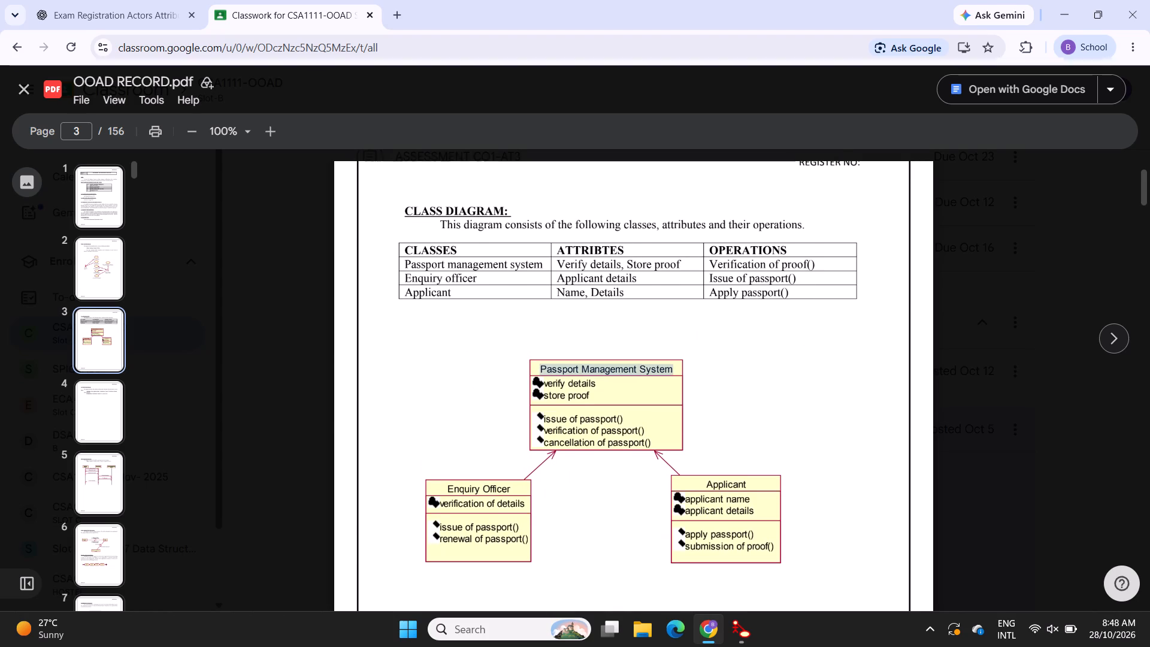
{"action": "left_click_drag", "start_coordinate": [640, 362], "coordinate": [655, 437]}
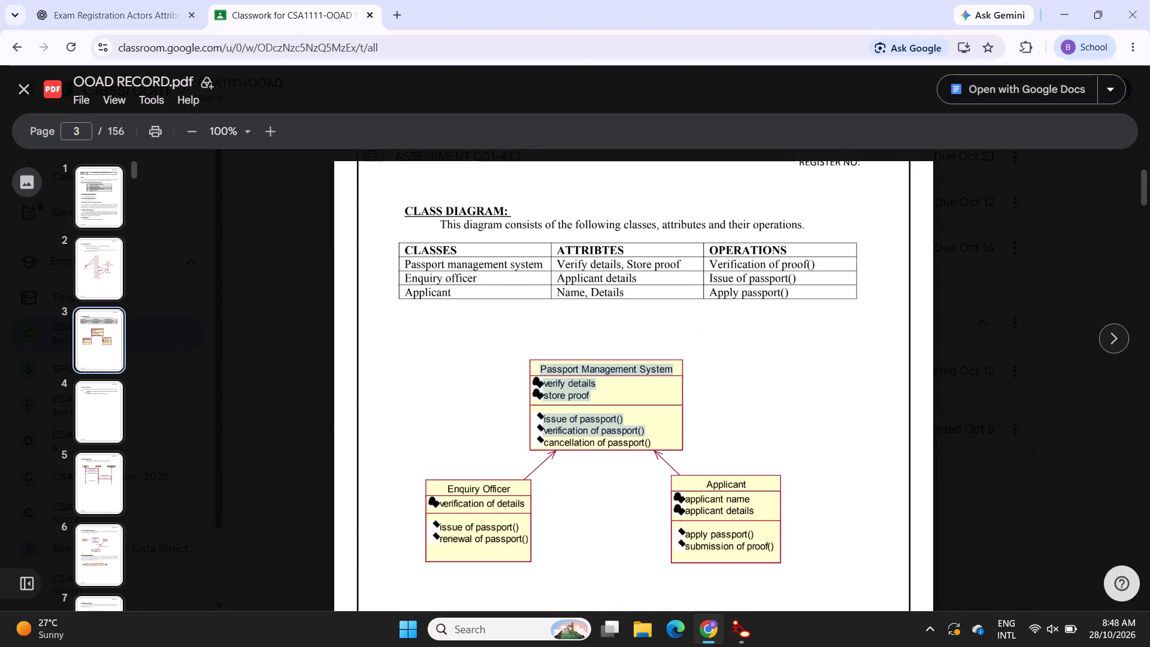
{"action": "left_click_drag", "start_coordinate": [655, 437], "coordinate": [655, 407]}
{"action": "left_click", "coordinate": [655, 407]}
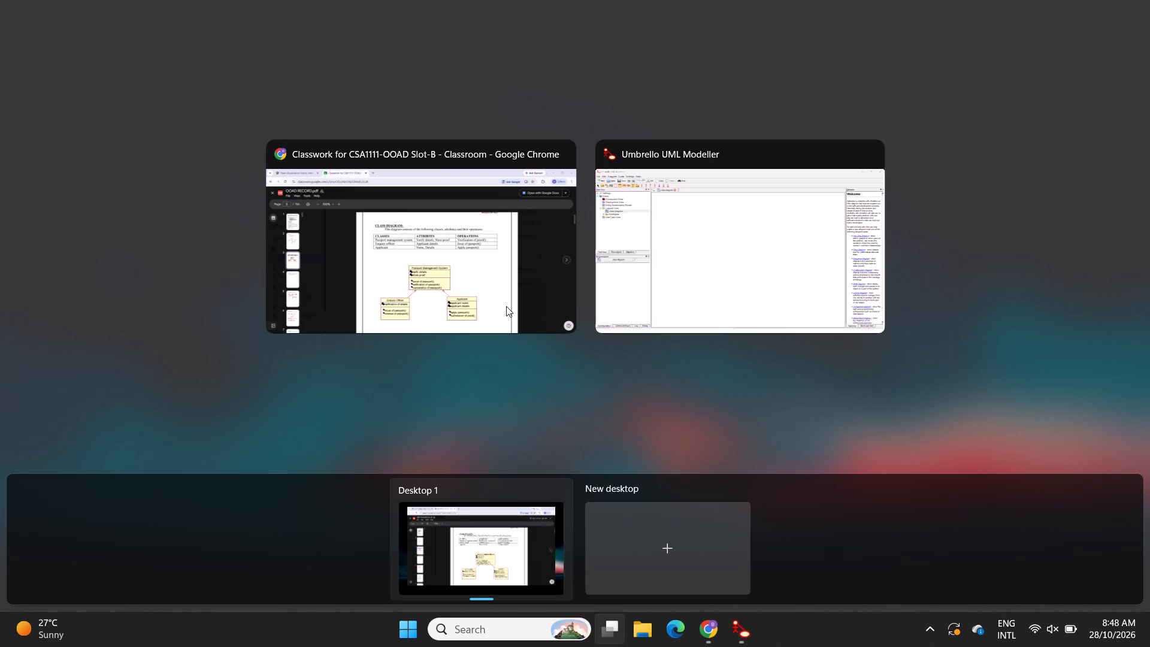
Switch to the Umbrello UML Modeller window.
{"action": "left_click", "coordinate": [700, 290]}
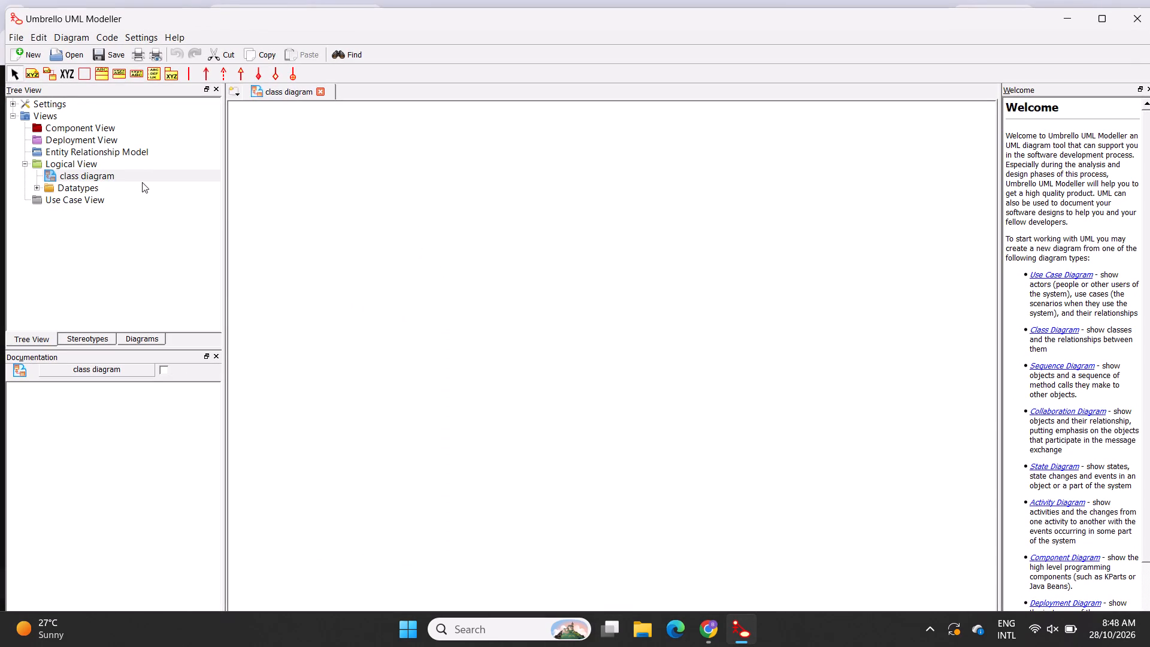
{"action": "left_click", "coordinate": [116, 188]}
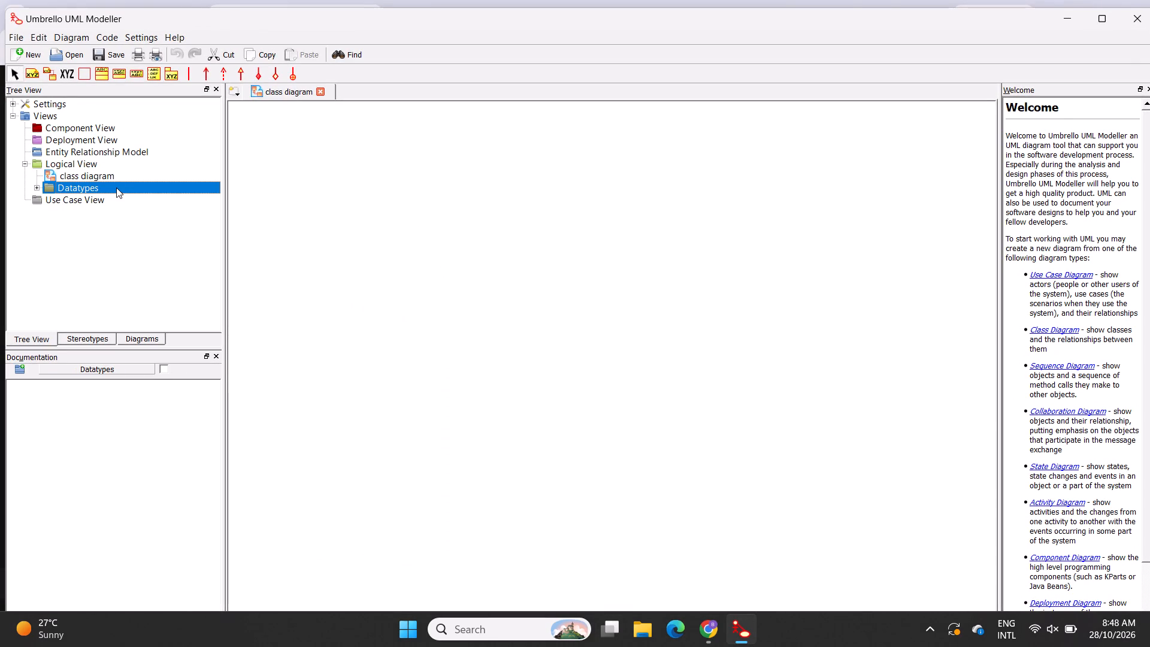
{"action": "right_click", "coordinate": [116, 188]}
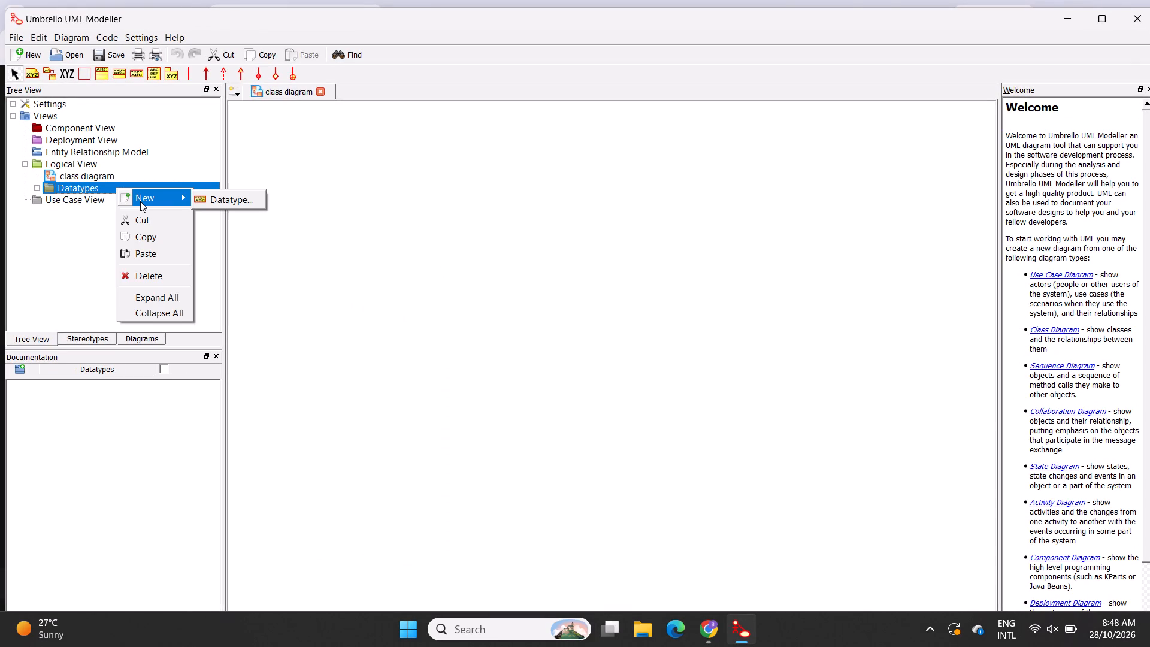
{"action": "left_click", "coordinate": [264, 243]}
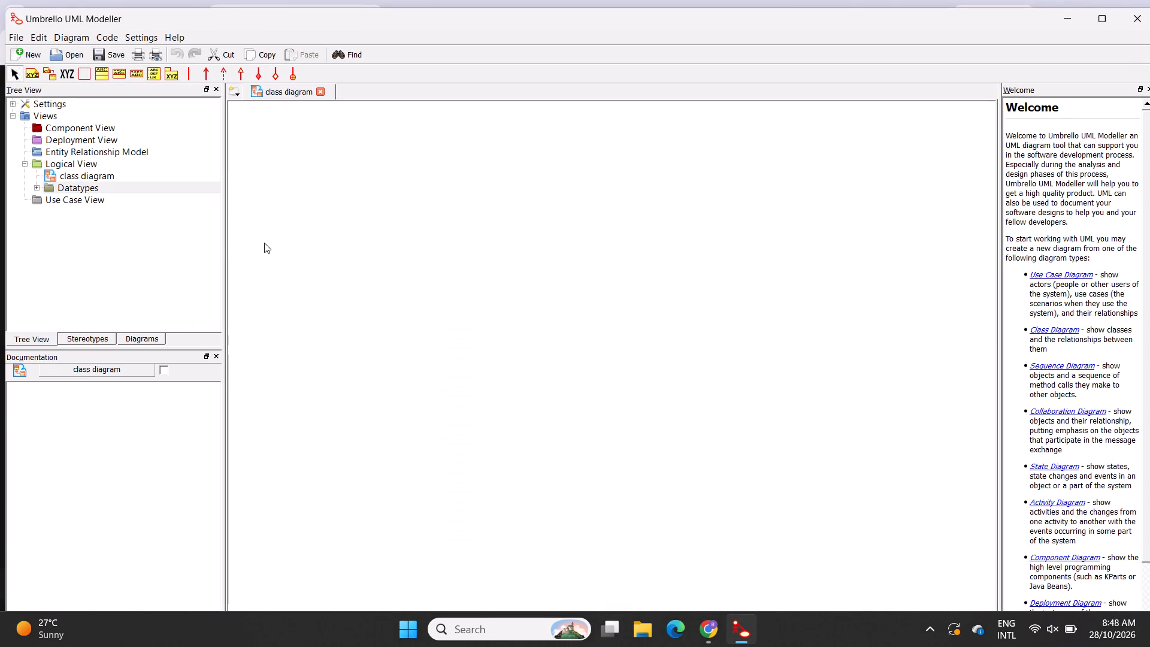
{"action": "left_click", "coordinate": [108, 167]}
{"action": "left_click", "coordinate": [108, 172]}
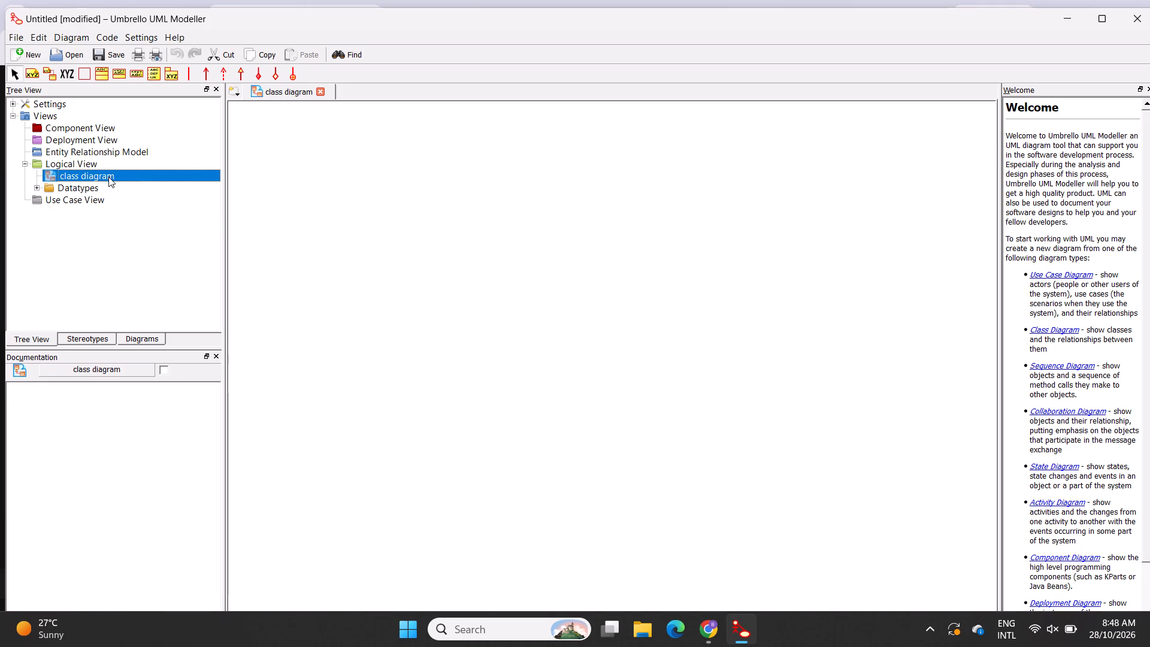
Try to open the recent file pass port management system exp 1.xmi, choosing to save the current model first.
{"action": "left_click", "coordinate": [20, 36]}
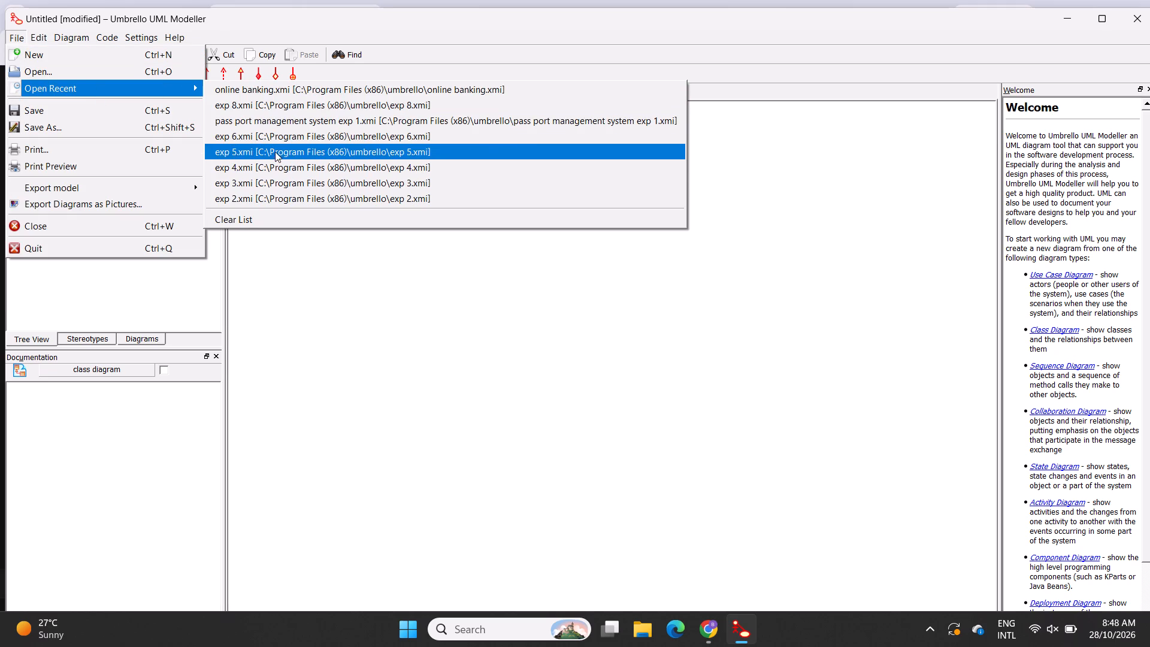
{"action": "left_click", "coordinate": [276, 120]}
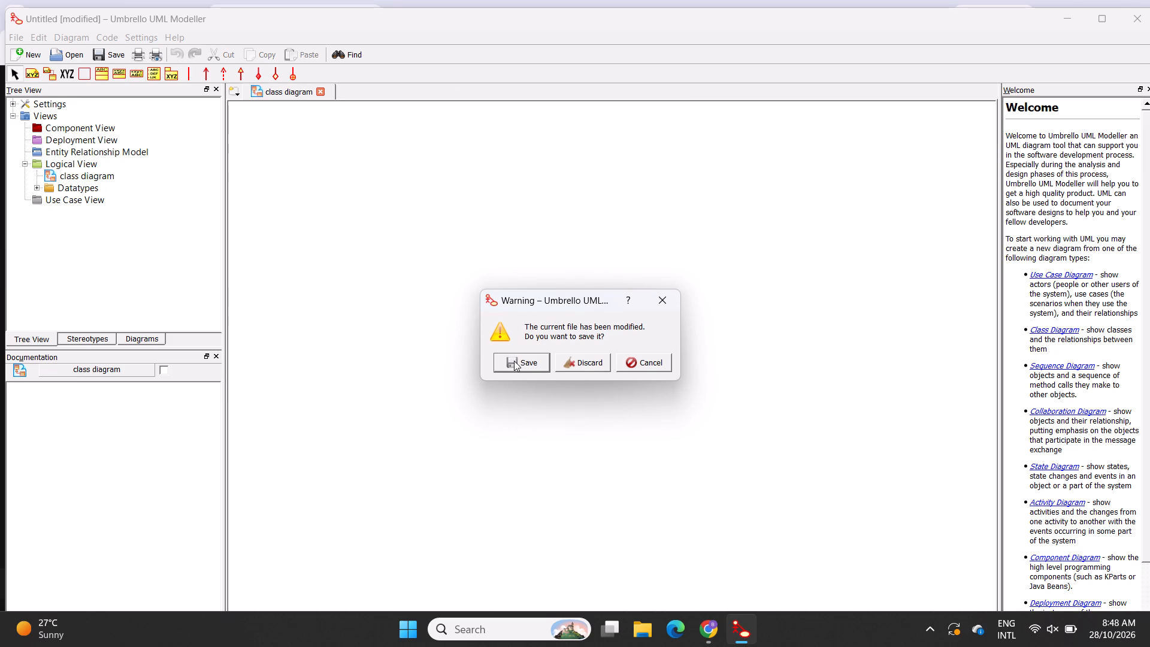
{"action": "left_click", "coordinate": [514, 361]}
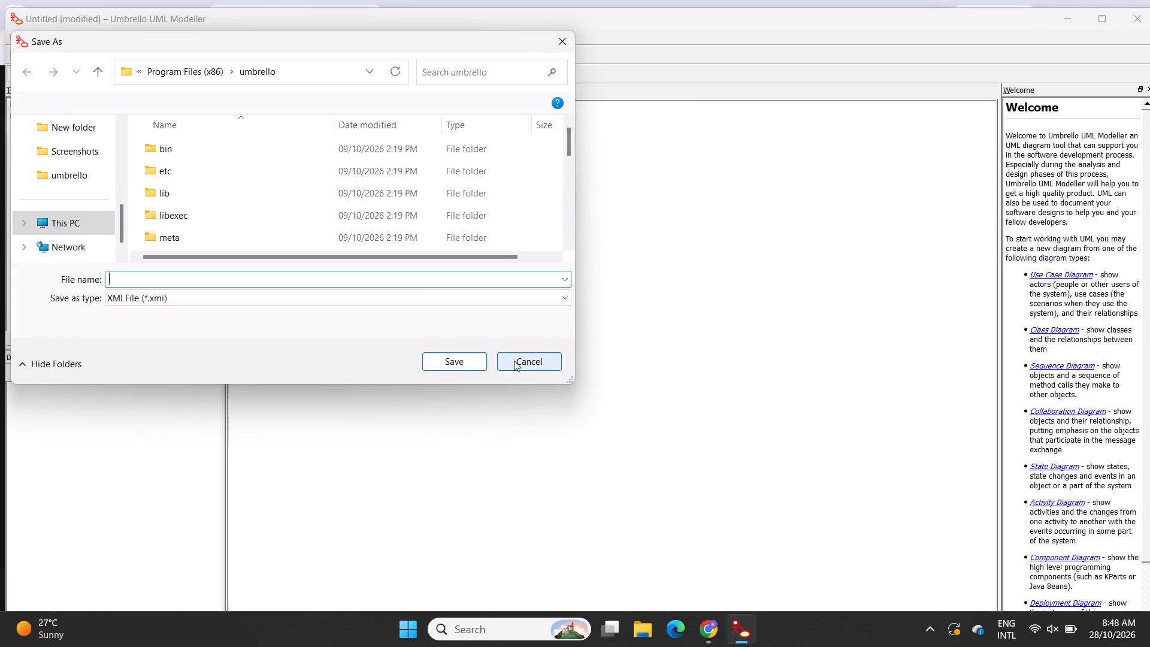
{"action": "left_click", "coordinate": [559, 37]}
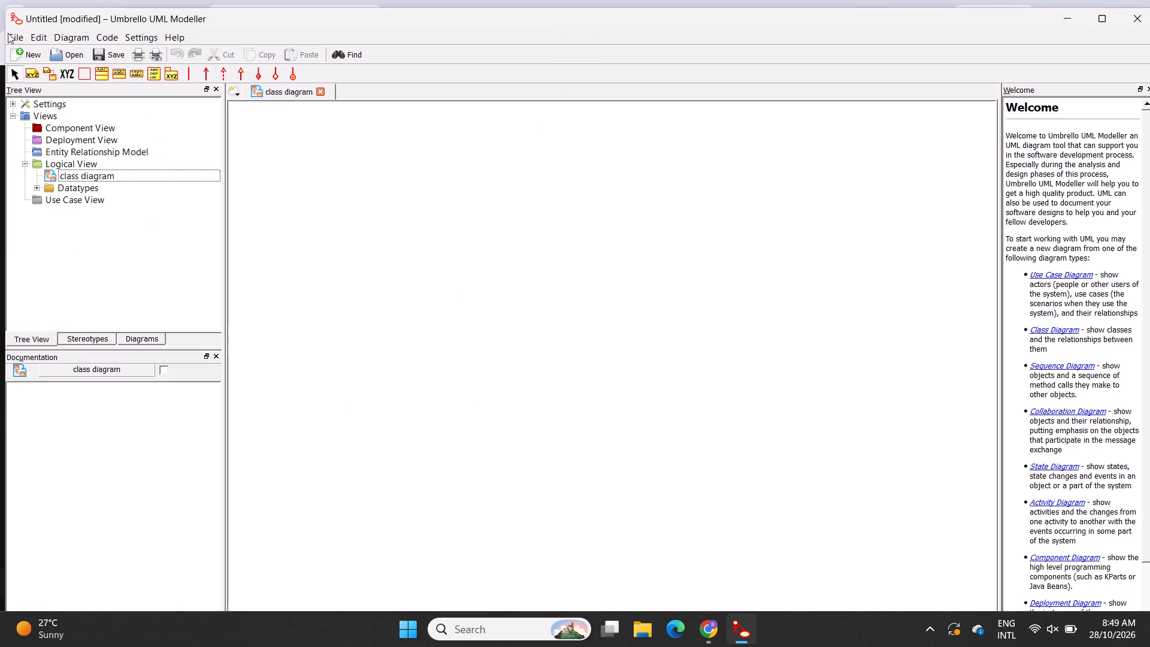
Open the recent file pass port management system exp 1.xmi, discarding the changes to the current model.
{"action": "left_click", "coordinate": [8, 33]}
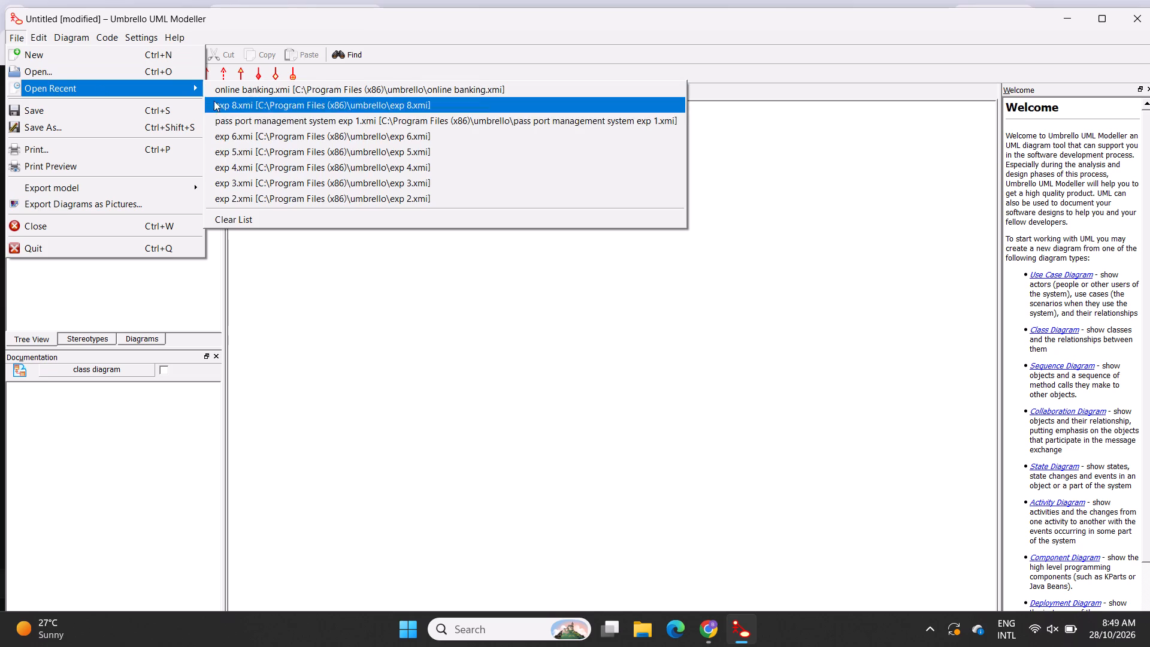
{"action": "left_click", "coordinate": [248, 117]}
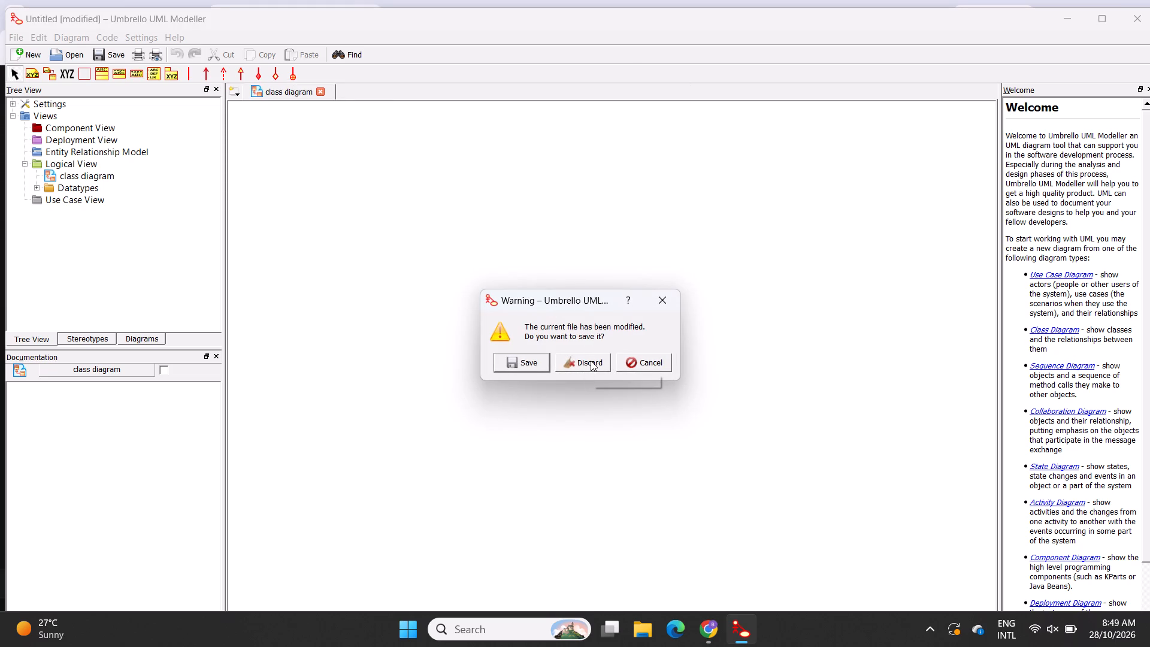
{"action": "left_click", "coordinate": [591, 361]}
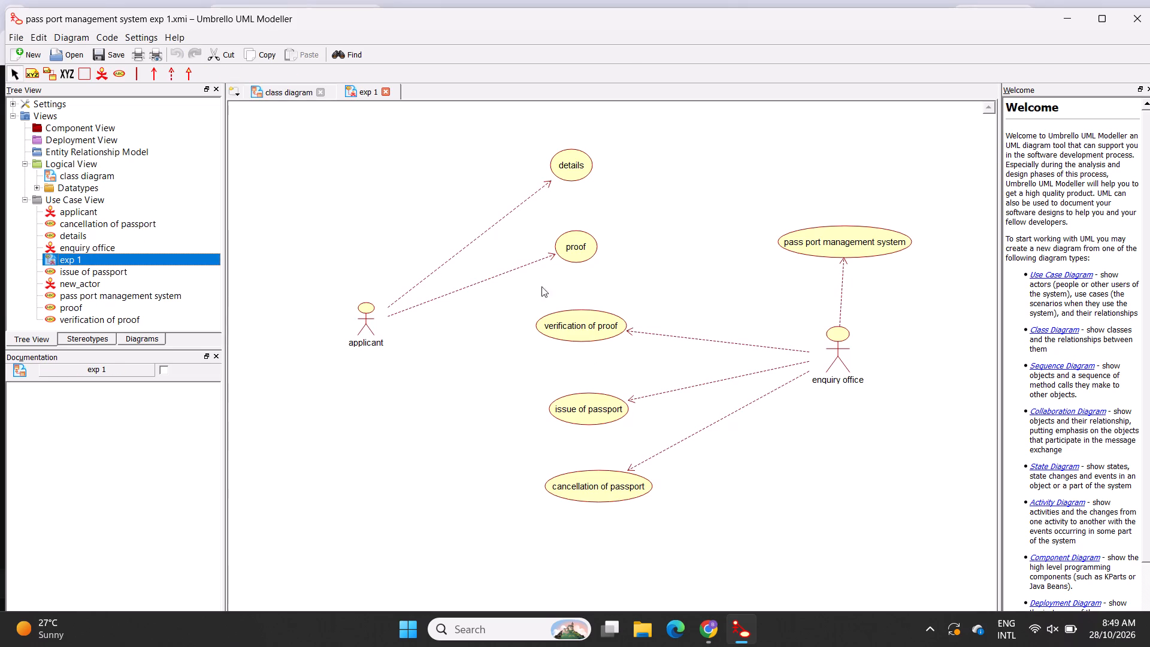
Bring up the empty class diagram of the opened model for editing.
{"action": "left_click", "coordinate": [282, 95]}
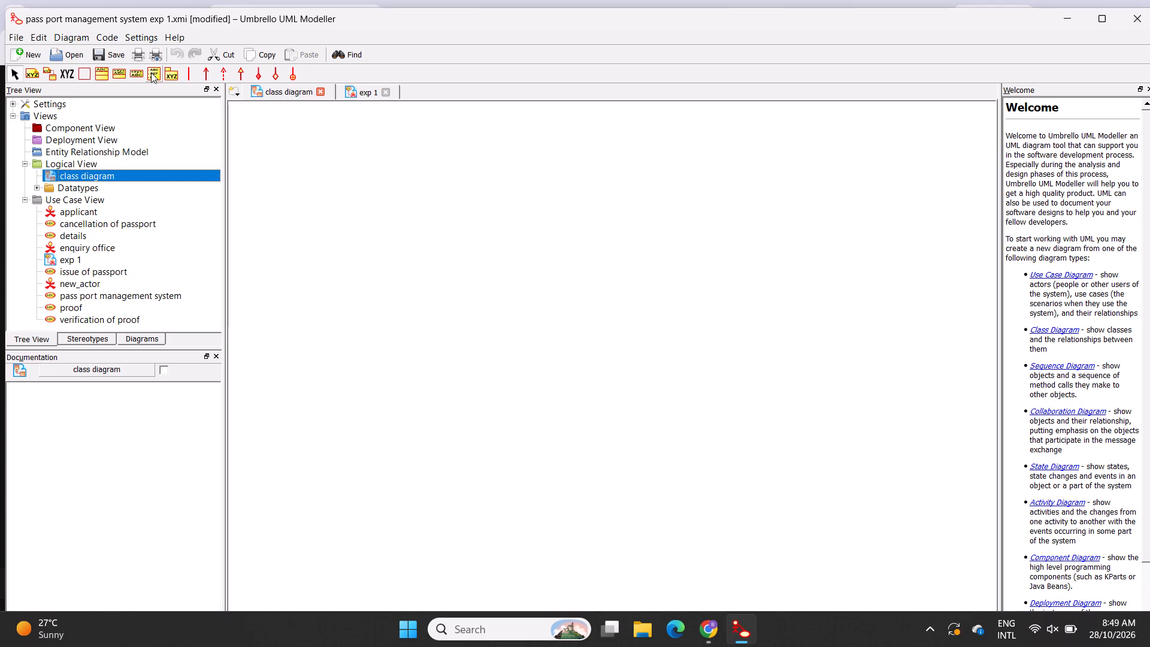
{"action": "left_click", "coordinate": [104, 72]}
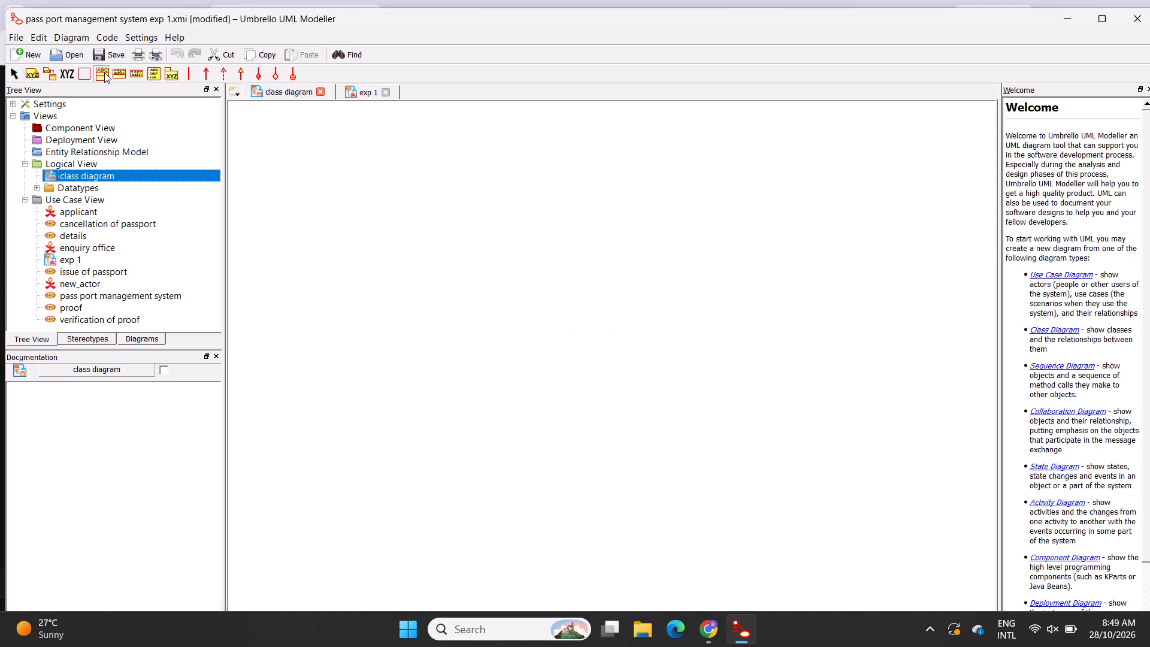
{"action": "left_click", "coordinate": [104, 72]}
Check the reference class diagram on page 3 of the OOAD record in Chrome, and return to Umbrello.
{"action": "left_click", "coordinate": [707, 622]}
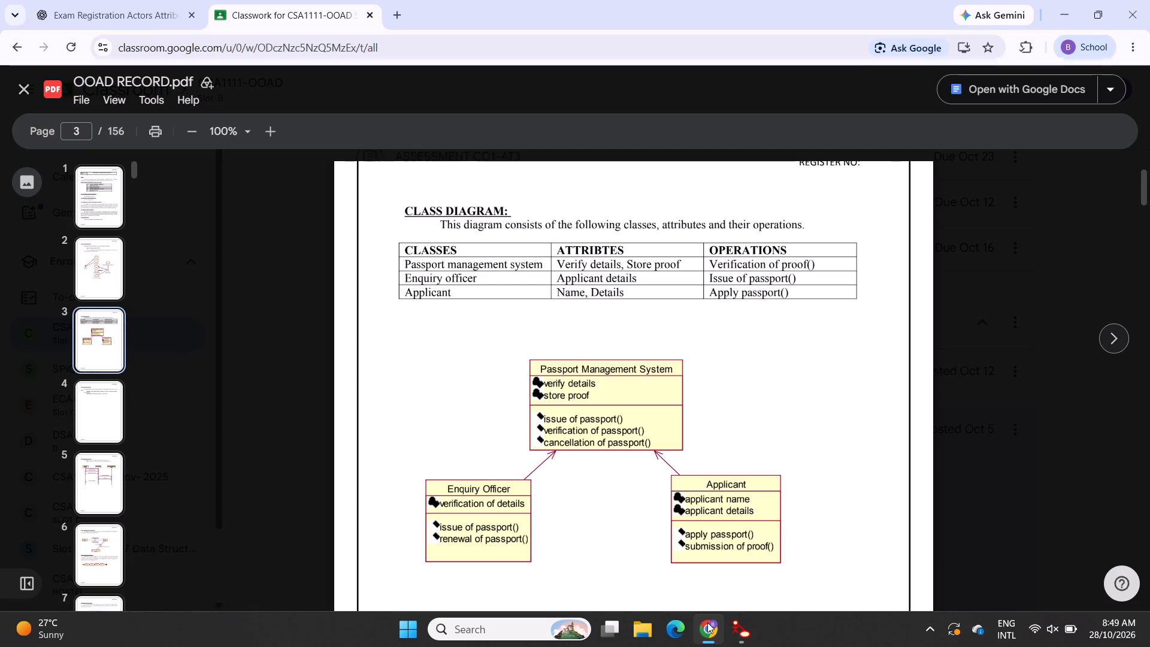
{"action": "scroll", "coordinate": [685, 526], "scroll_direction": "down", "scroll_amount": 1}
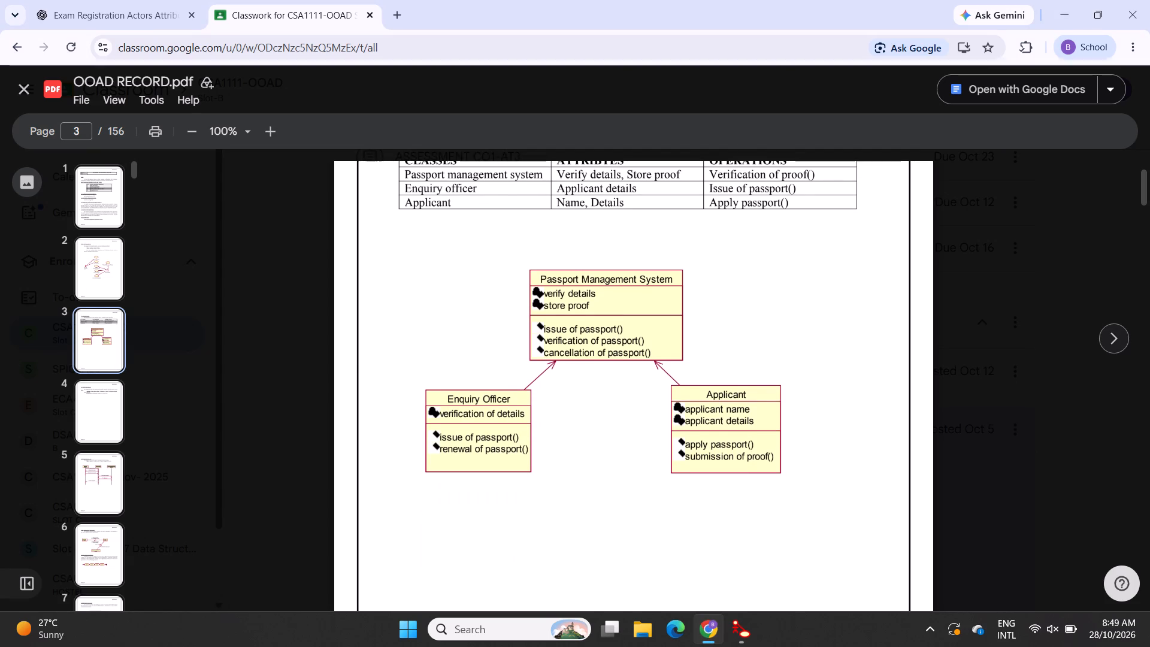
{"action": "left_click", "coordinate": [733, 631]}
{"action": "left_click", "coordinate": [727, 560]}
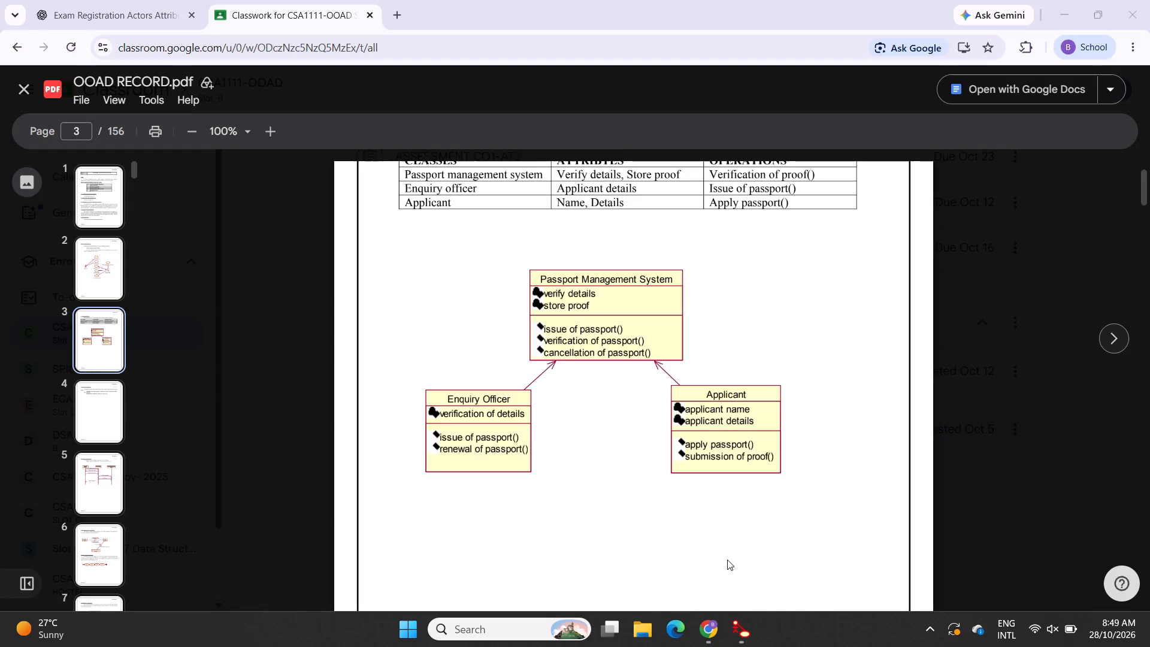
{"action": "left_click", "coordinate": [730, 627]}
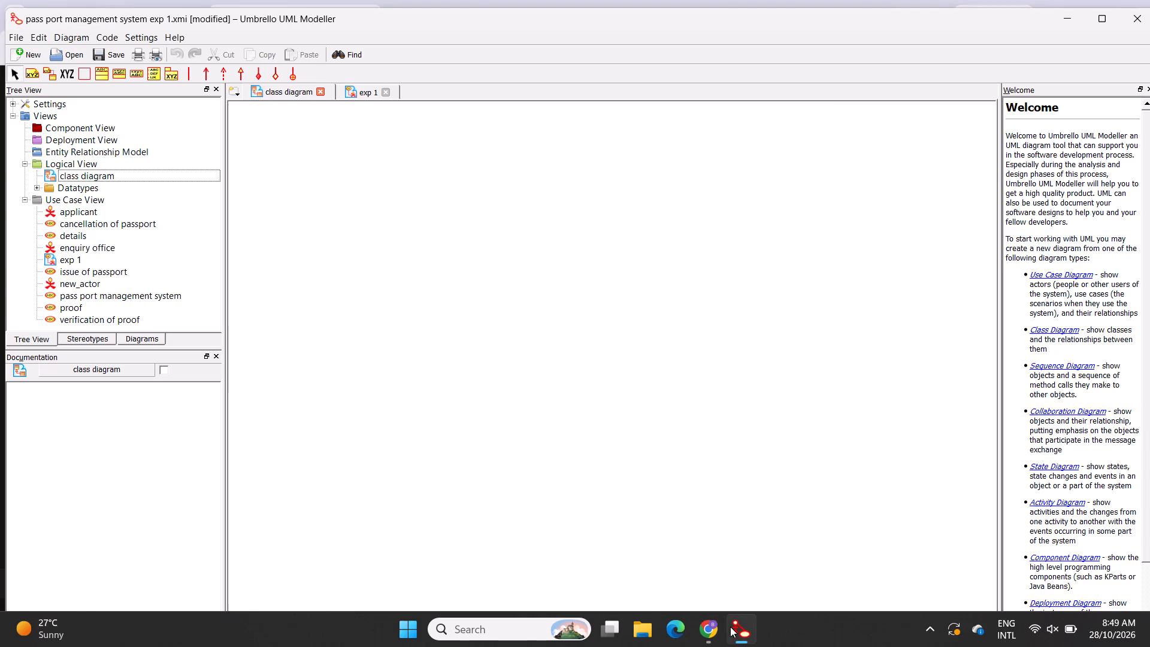
Add a class named "pass port management system" near the upper middle of the class diagram.
{"action": "left_click", "coordinate": [101, 71]}
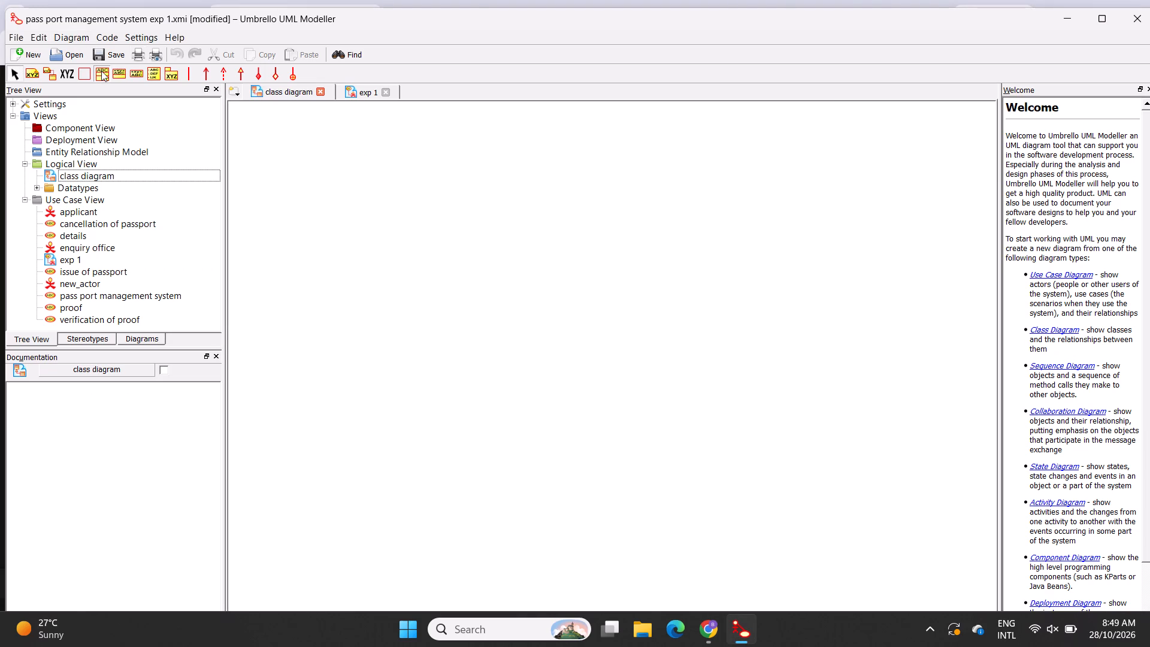
{"action": "double_click", "coordinate": [97, 76]}
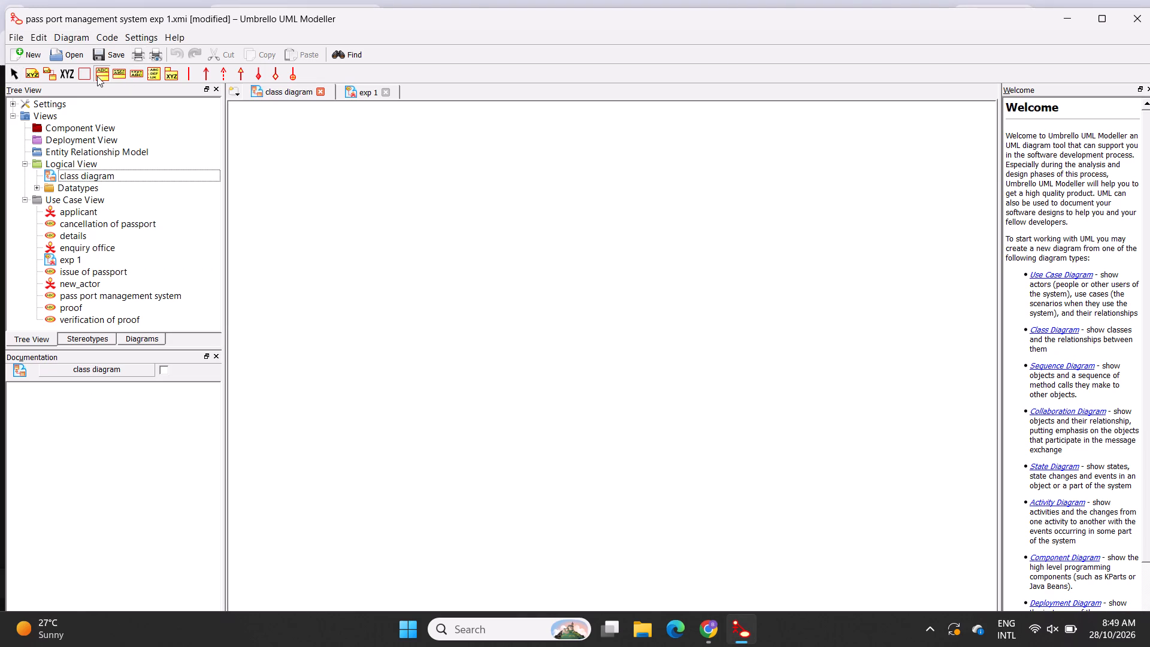
{"action": "double_click", "coordinate": [100, 73]}
{"action": "left_click_drag", "start_coordinate": [100, 73], "coordinate": [153, 81]}
{"action": "left_click_drag", "start_coordinate": [153, 81], "coordinate": [107, 75]}
{"action": "double_click", "coordinate": [107, 75]}
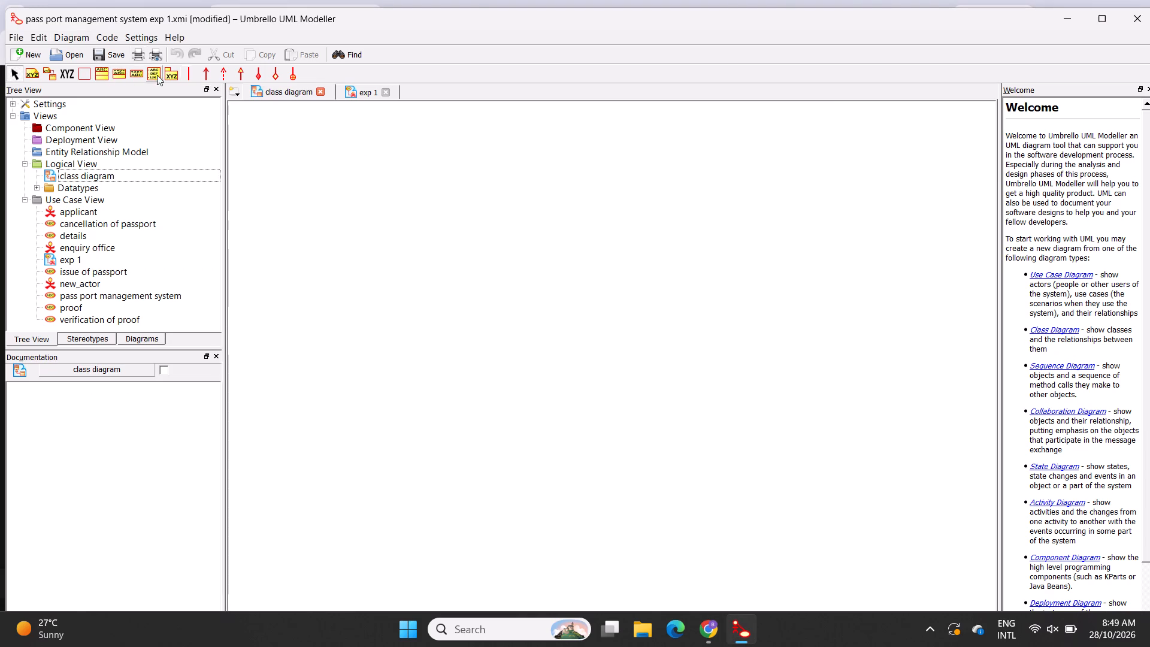
{"action": "left_click", "coordinate": [99, 70]}
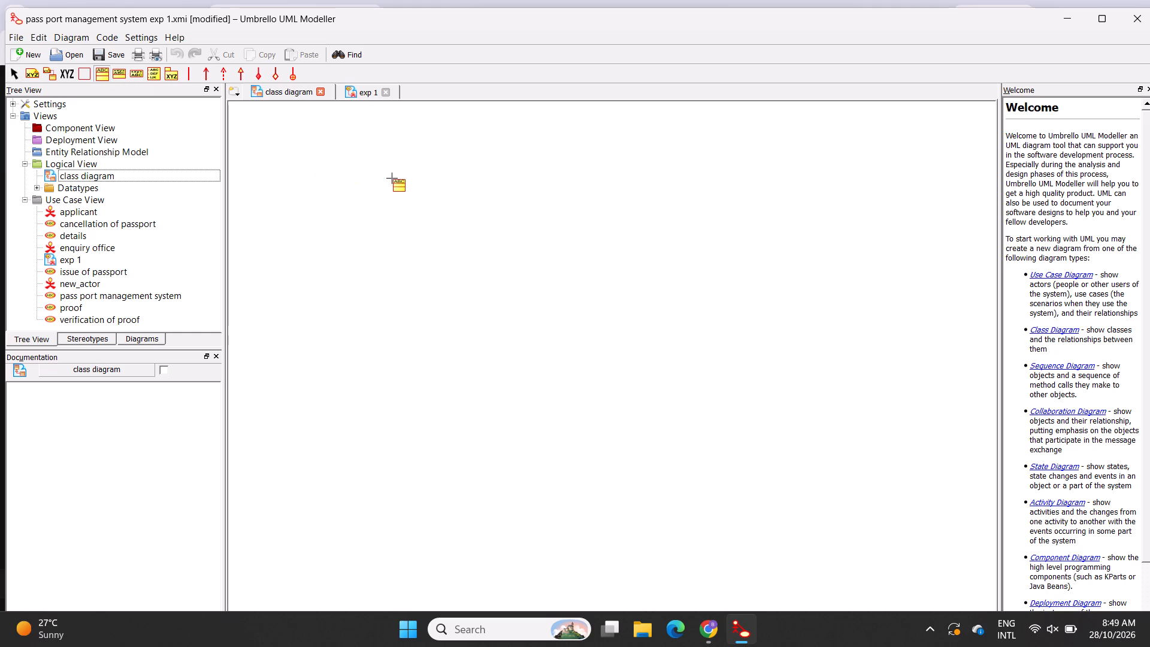
{"action": "left_click", "coordinate": [492, 205]}
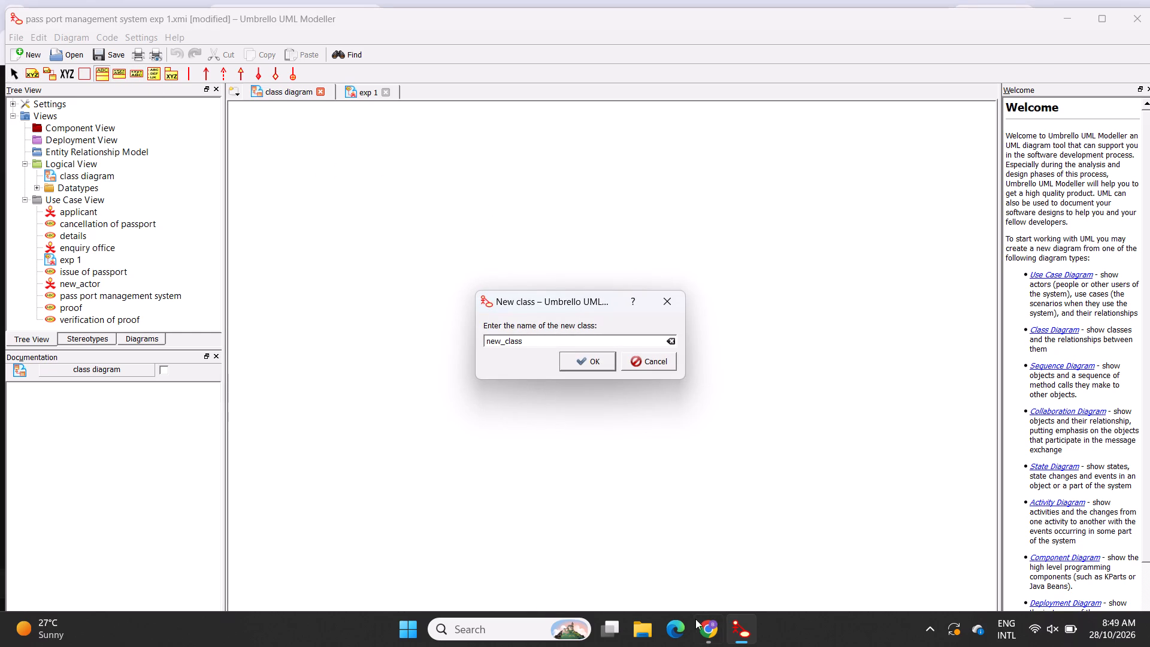
{"action": "left_click", "coordinate": [710, 627]}
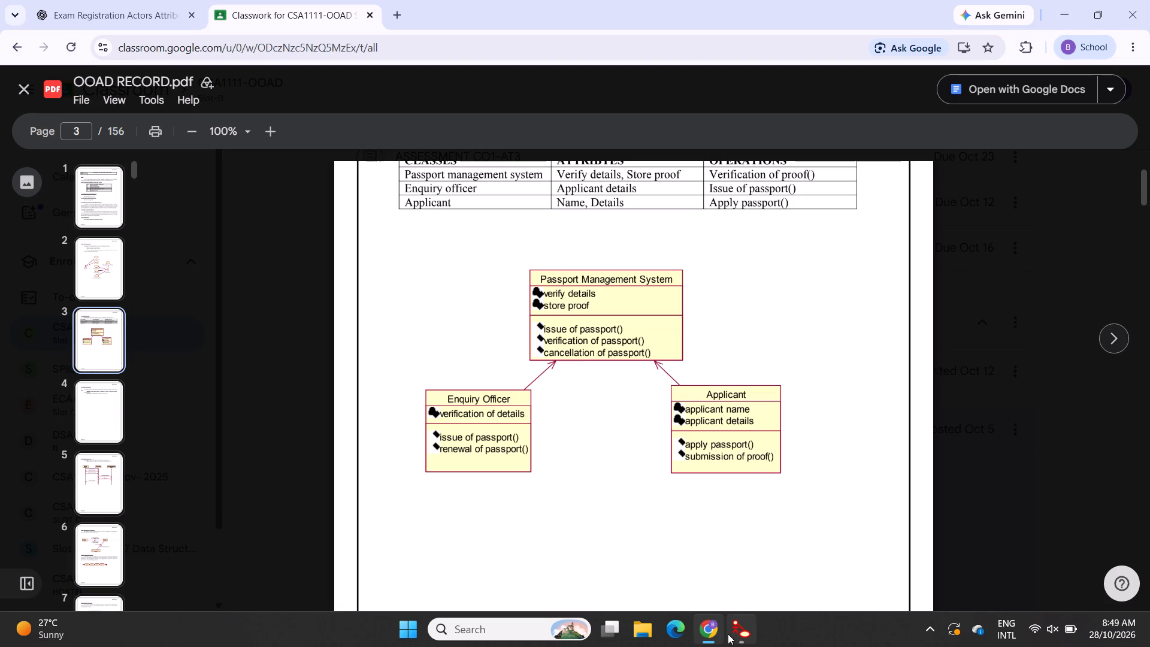
{"action": "left_click", "coordinate": [734, 636]}
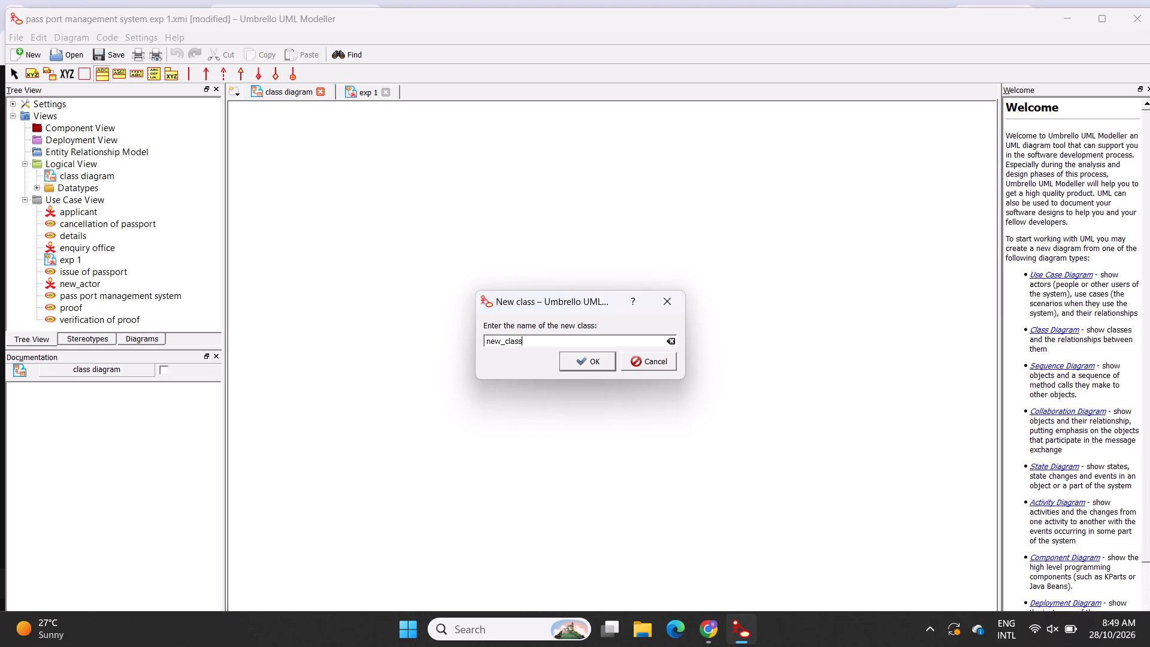
{"action": "key", "text": "Delete"}
{"action": "key", "text": "BackSpace"}
{"action": "key", "text": "BackSpace"}
{"action": "key", "text": "BackSpace"}
{"action": "key", "text": "BackSpace"}
{"action": "key", "text": "BackSpace"}
{"action": "key", "text": "BackSpace"}
{"action": "key", "text": "BackSpace"}
{"action": "key", "text": "BackSpace"}
{"action": "key", "text": "BackSpace"}
{"action": "key", "text": "BackSpace"}
{"action": "key", "text": "BackSpace"}
{"action": "key", "text": "BackSpace"}
{"action": "key", "text": "BackSpace"}
{"action": "key", "text": "BackSpace"}
{"action": "key", "text": "BackSpace"}
{"action": "key", "text": "BackSpace"}
{"action": "type", "text": "paa"}
{"action": "key", "text": "BackSpace"}
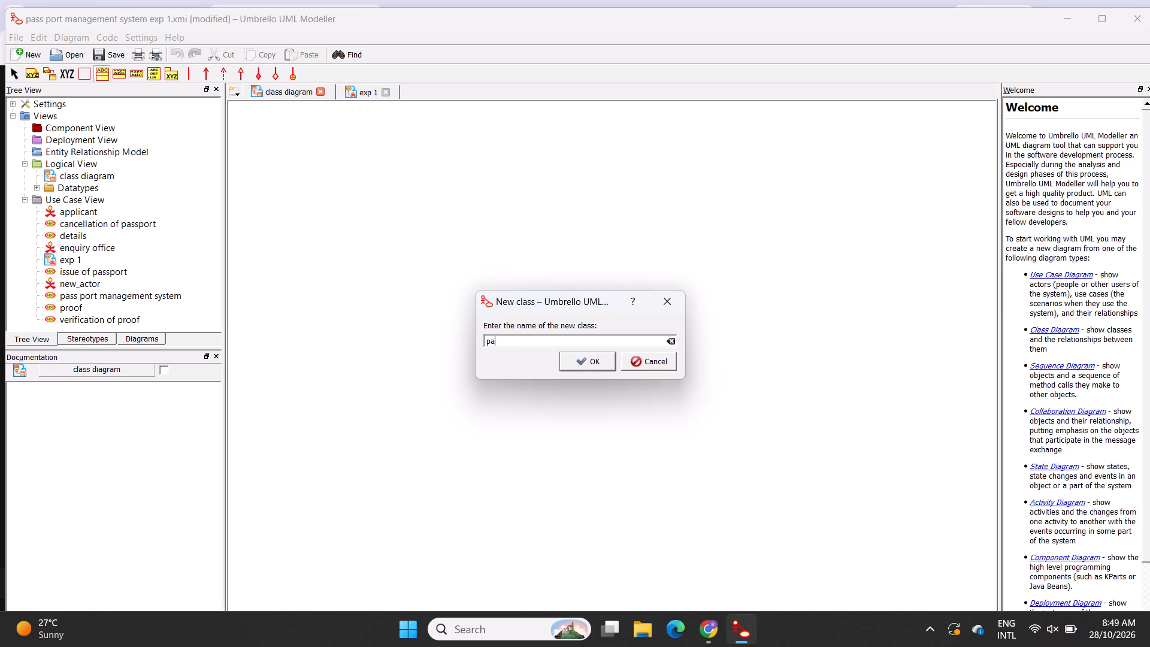
{"action": "key", "text": "s"}
{"action": "type", "text": "s"}
{"action": "key", "text": "space"}
{"action": "key", "text": "bracketleft"}
{"action": "key", "text": "BackSpace"}
{"action": "type", "text": "port management"}
{"action": "key", "text": "space"}
{"action": "key", "text": "s"}
{"action": "type", "text": "ystem"}
{"action": "key", "text": "Return"}
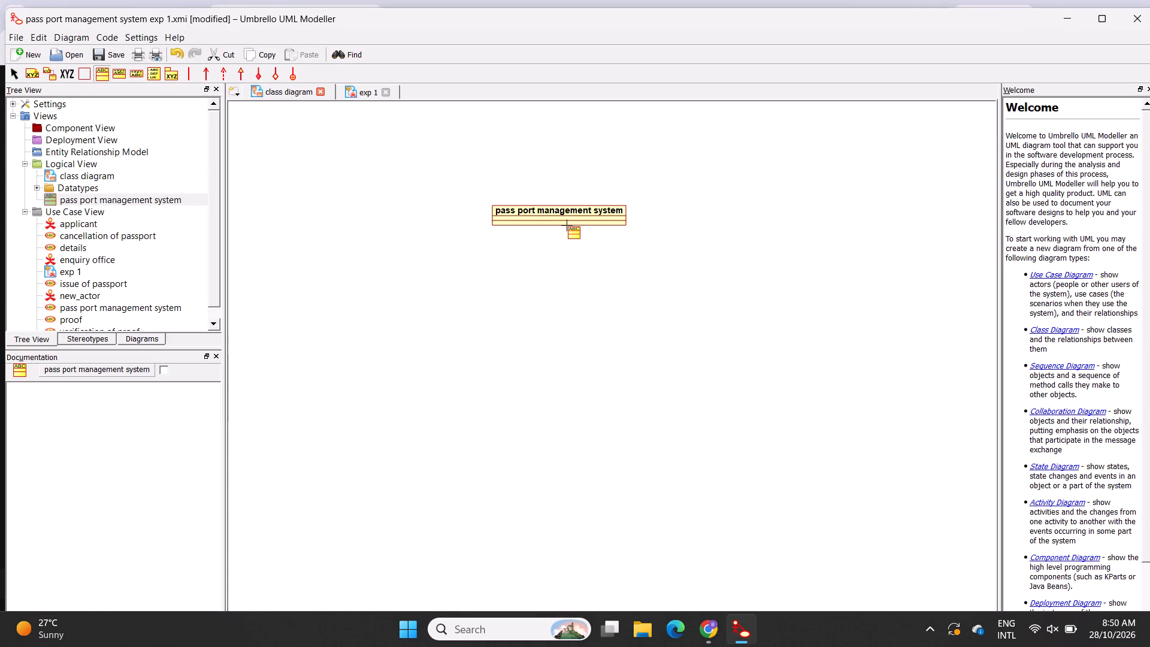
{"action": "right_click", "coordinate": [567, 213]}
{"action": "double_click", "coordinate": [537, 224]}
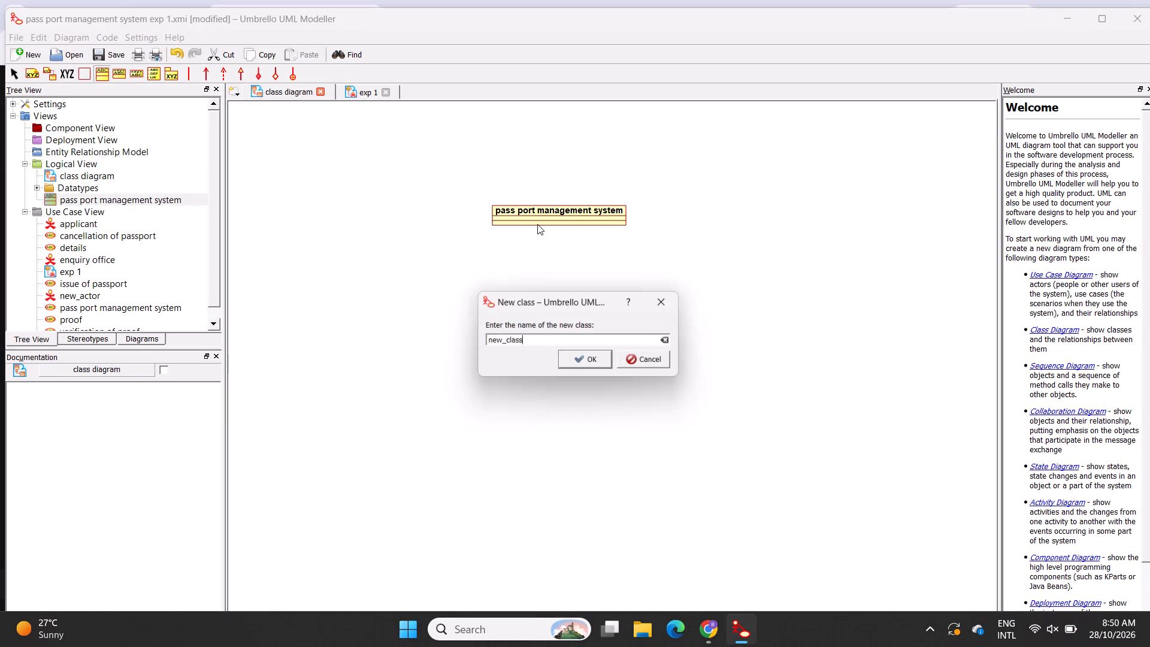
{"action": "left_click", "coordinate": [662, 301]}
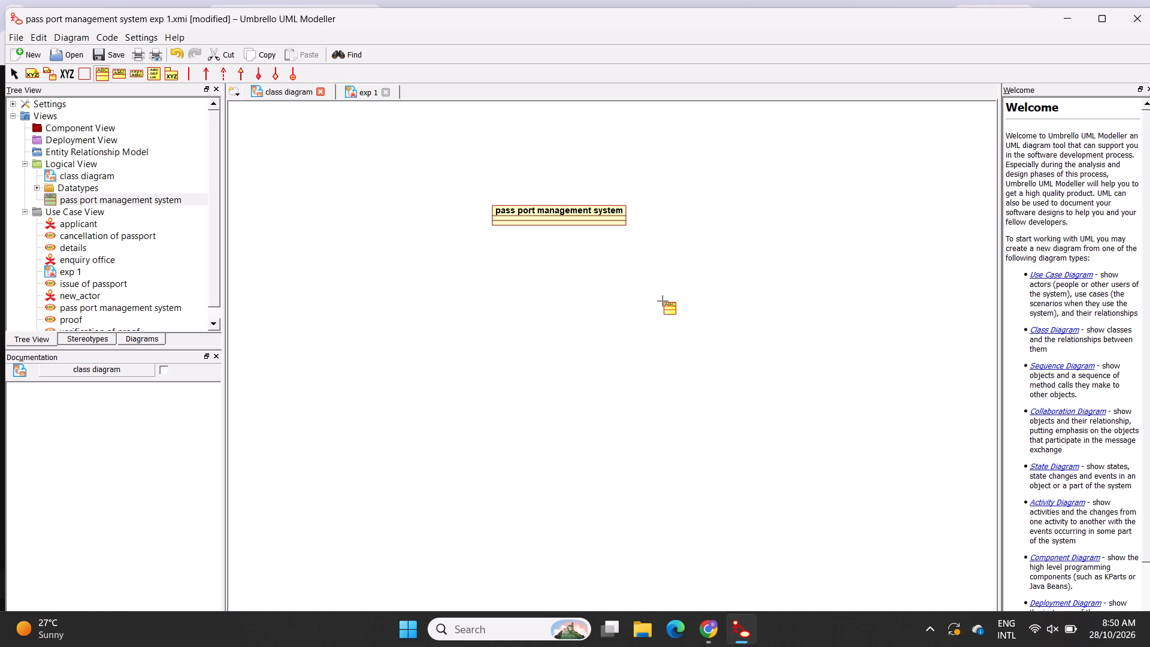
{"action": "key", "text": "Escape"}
Add an untyped attribute "verify details" to the pass port management system class, copying the name from the OOAD record in Chrome.
{"action": "double_click", "coordinate": [586, 213]}
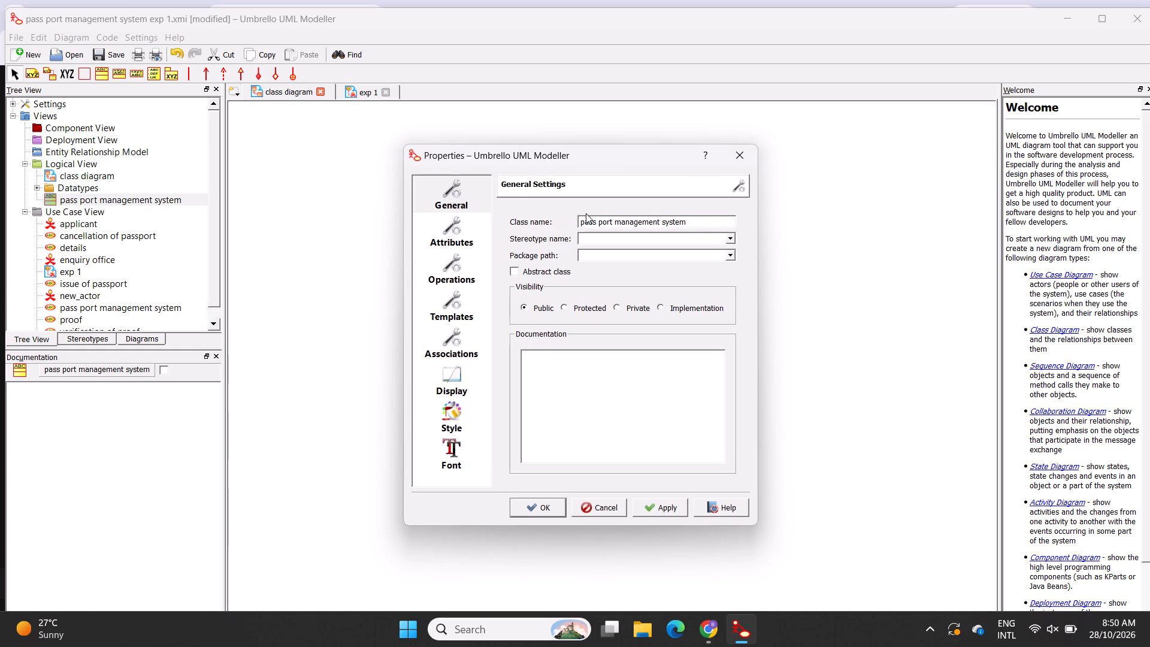
{"action": "left_click", "coordinate": [462, 231]}
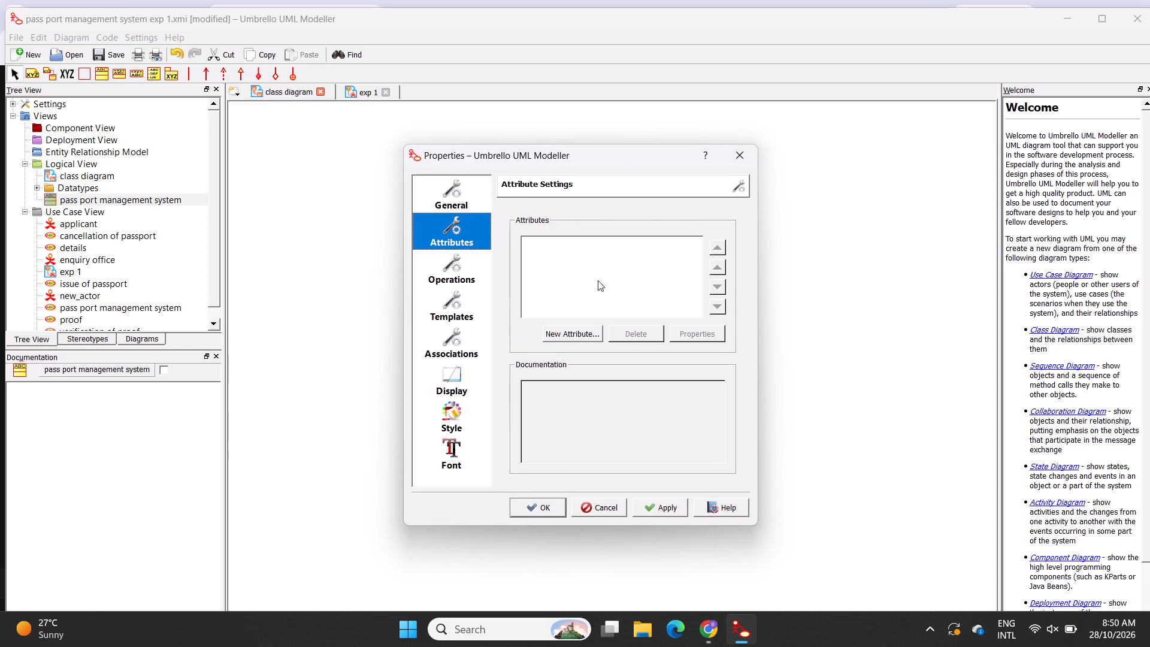
{"action": "left_click", "coordinate": [585, 329]}
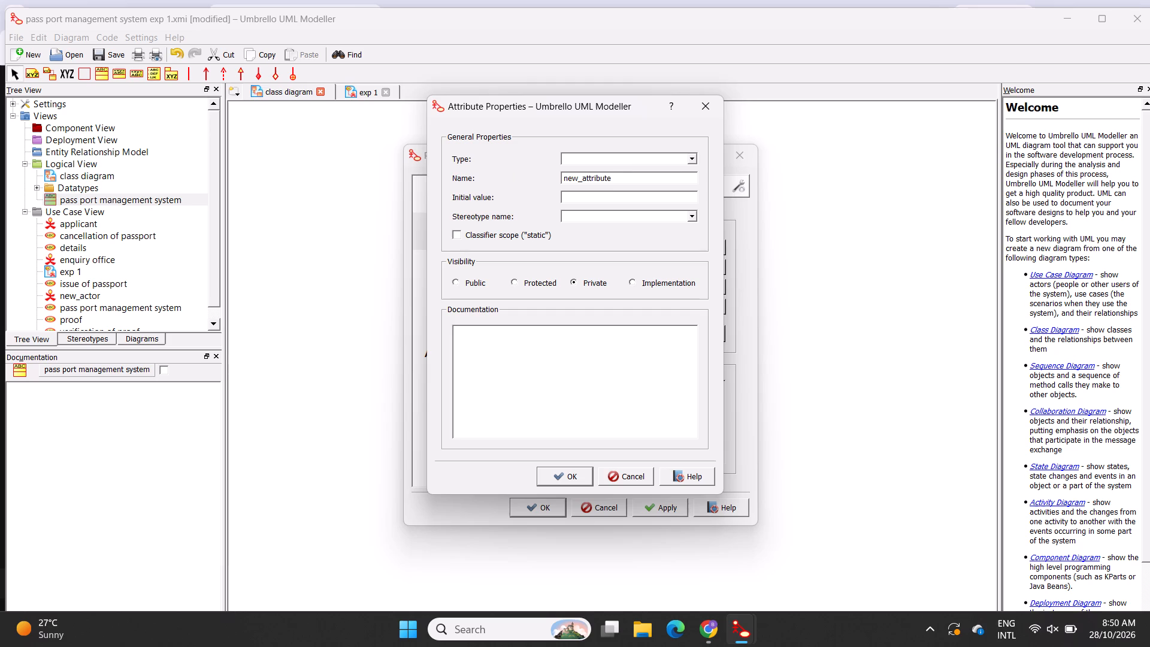
{"action": "left_click_drag", "start_coordinate": [621, 175], "coordinate": [549, 183]}
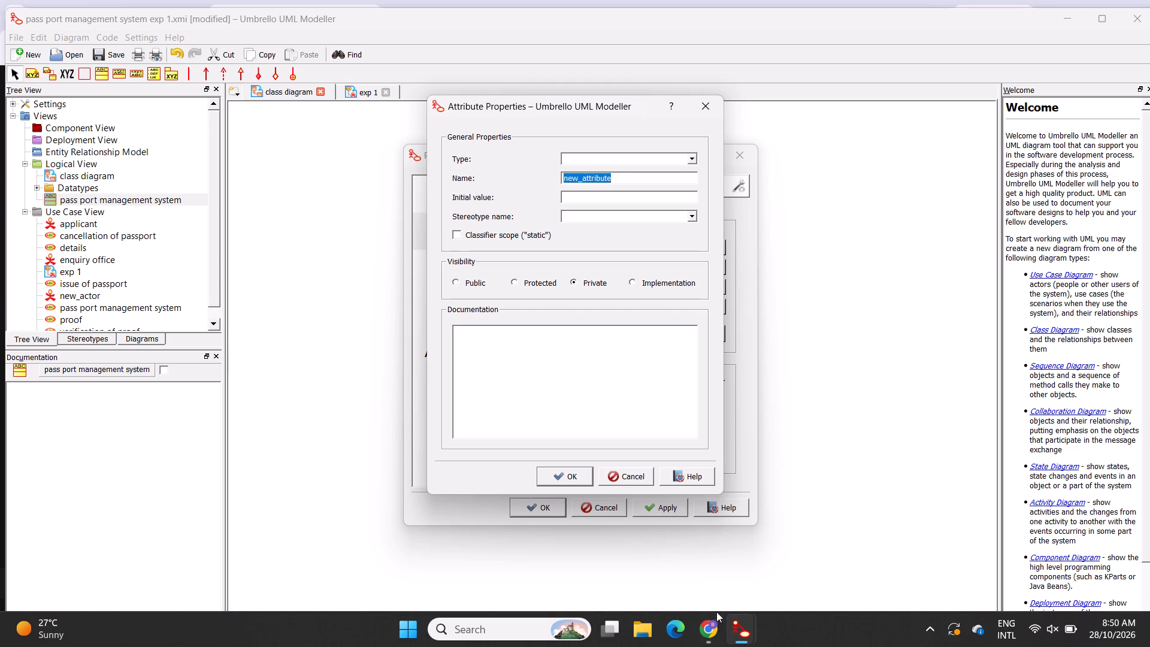
{"action": "left_click", "coordinate": [711, 619]}
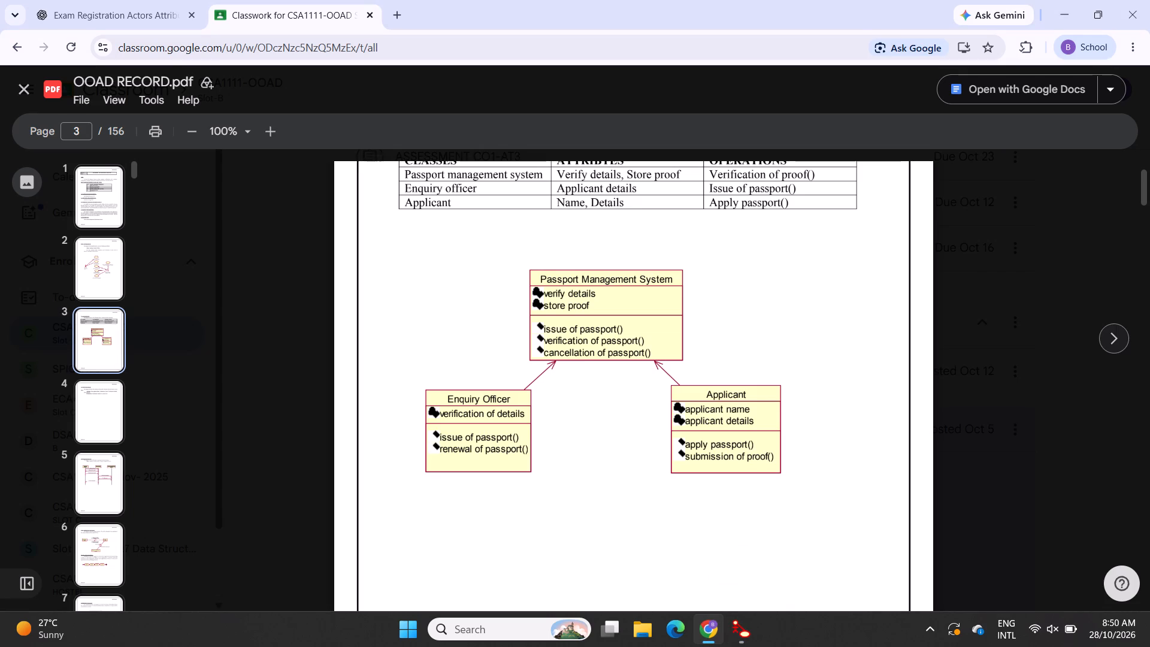
{"action": "left_click_drag", "start_coordinate": [545, 295], "coordinate": [593, 292]}
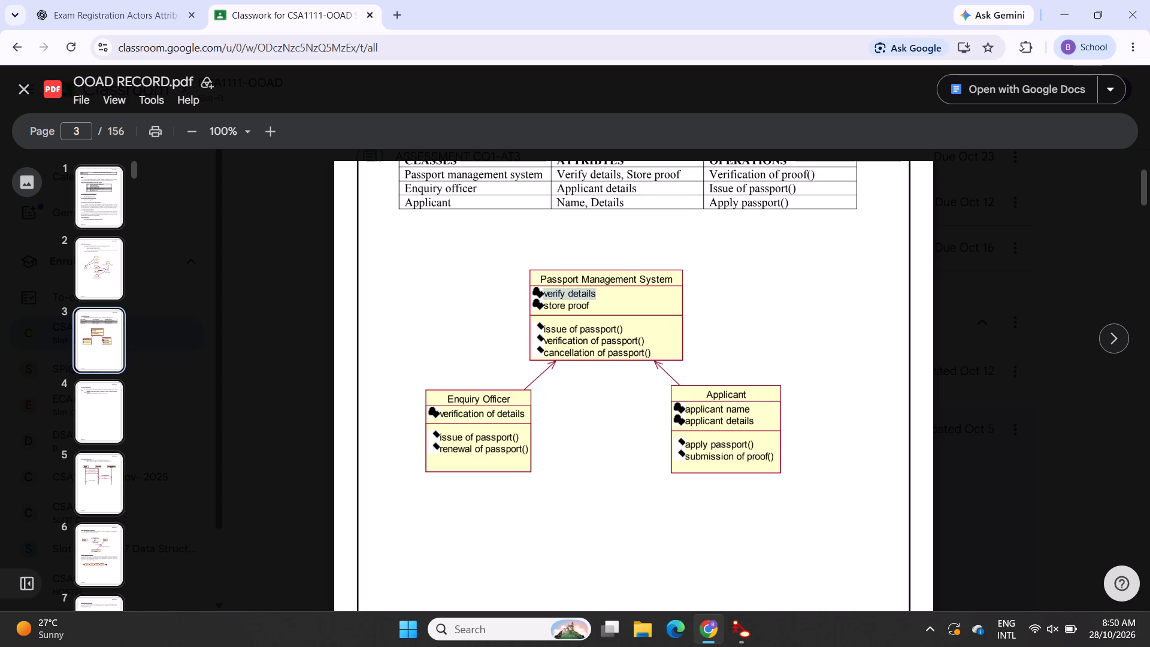
{"action": "left_click_drag", "start_coordinate": [593, 292], "coordinate": [595, 294]}
{"action": "key", "text": "ctrl+c"}
{"action": "left_click", "coordinate": [589, 273]}
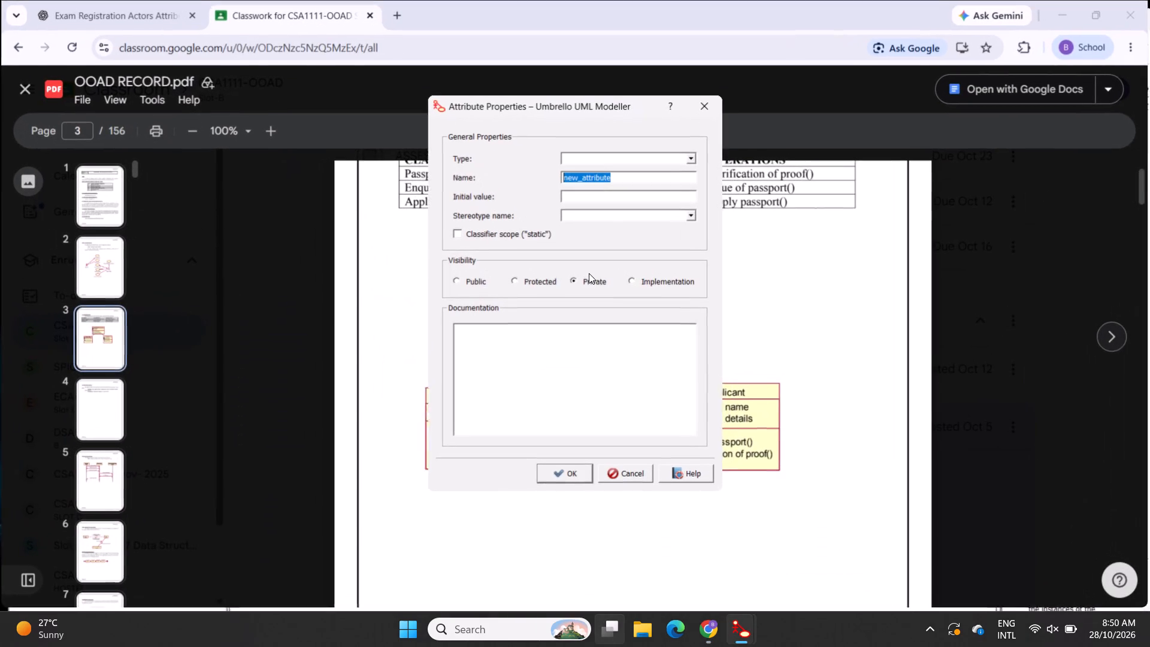
{"action": "key", "text": "ctrl+v"}
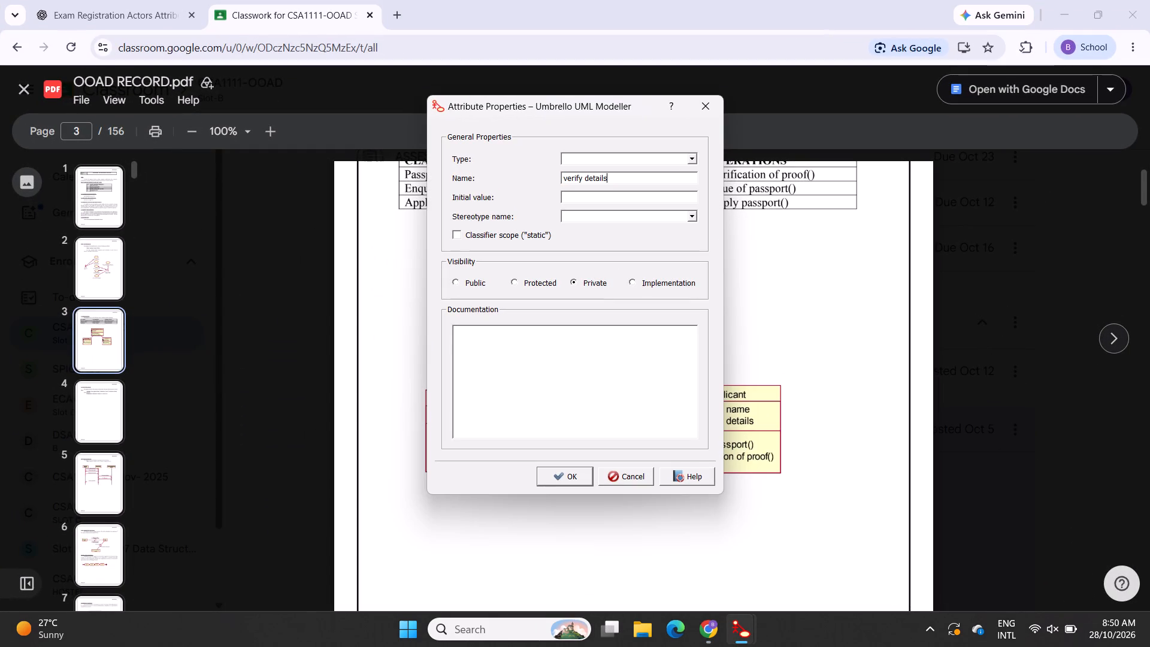
{"action": "left_click", "coordinate": [574, 476]}
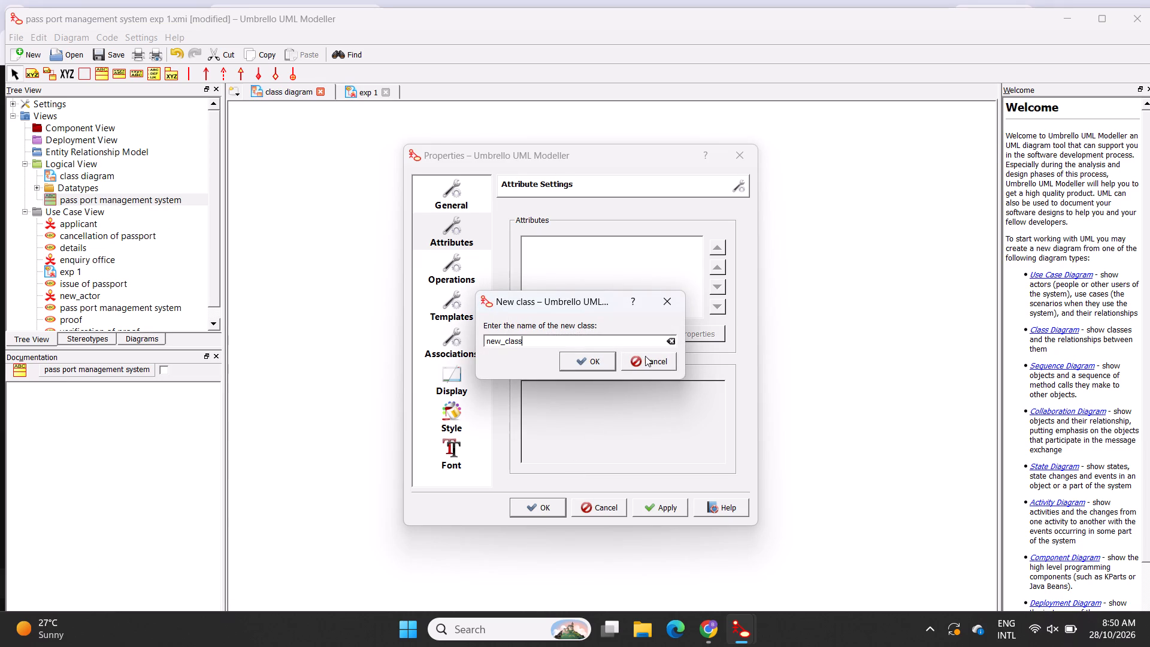
{"action": "left_click", "coordinate": [670, 344]}
{"action": "left_click", "coordinate": [647, 367]}
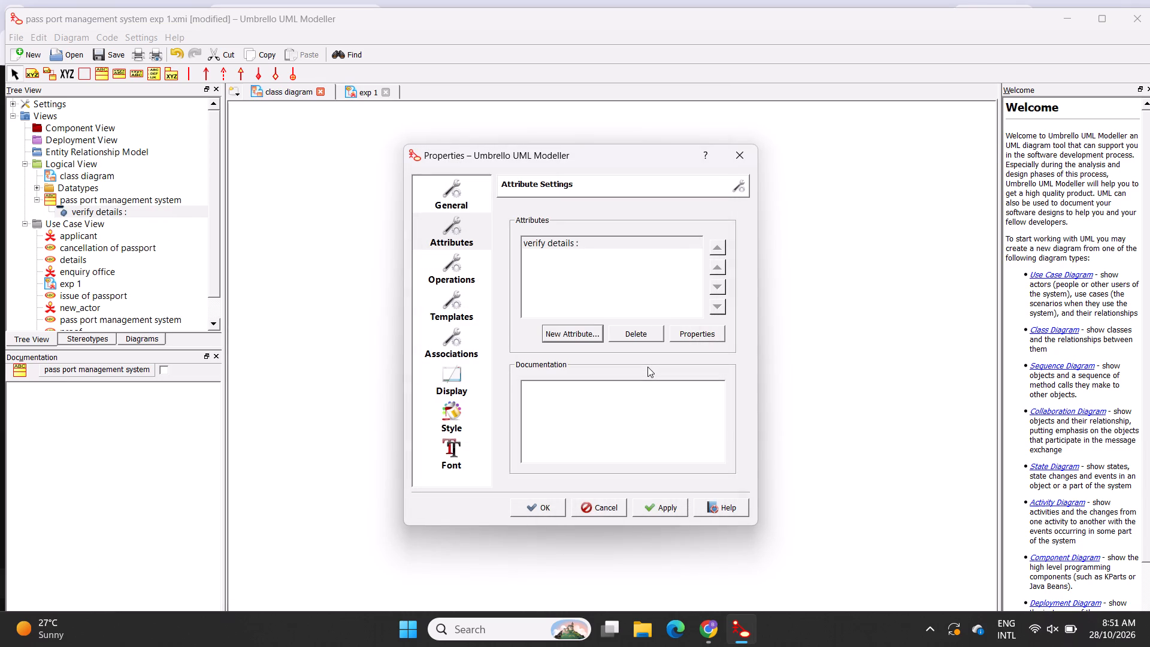
Add a second untyped attribute, "store proof", to the pass port management system class, copying the name from the OOAD record in Chrome.
{"action": "left_click", "coordinate": [582, 334]}
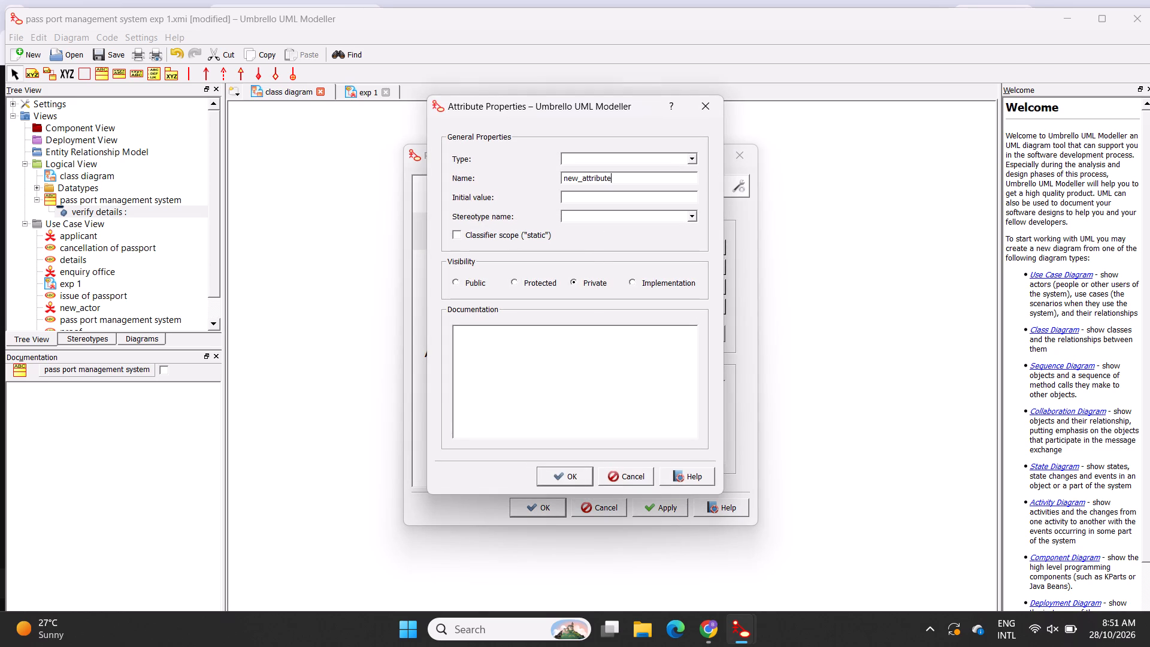
{"action": "key", "text": "ctrl+a"}
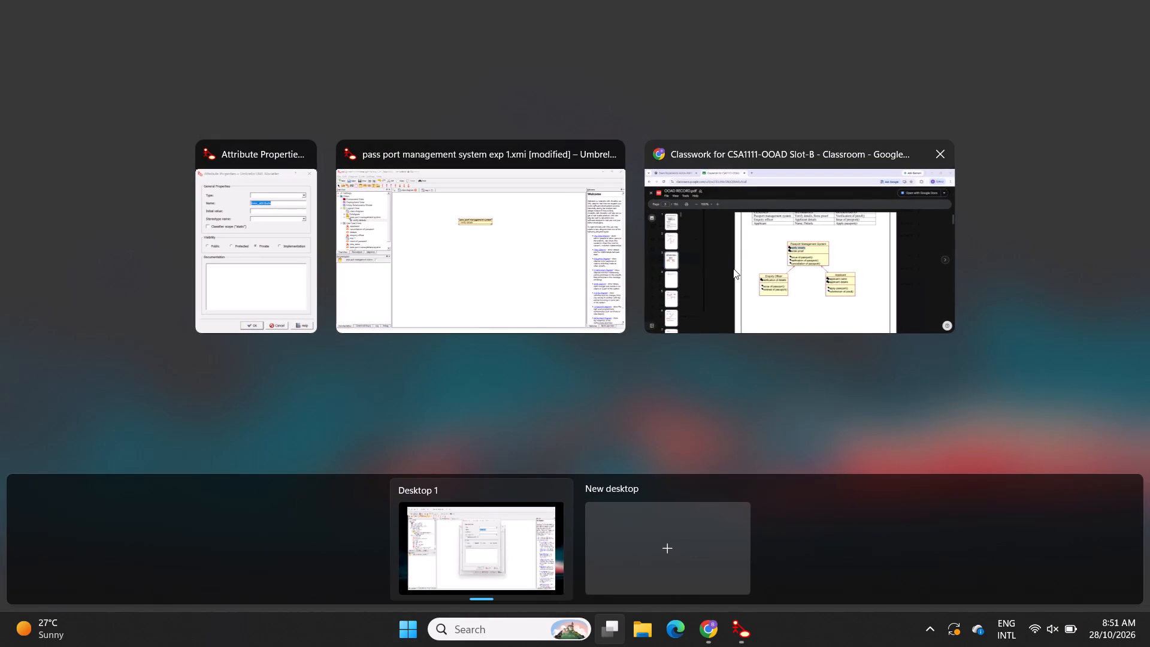
{"action": "left_click", "coordinate": [735, 270]}
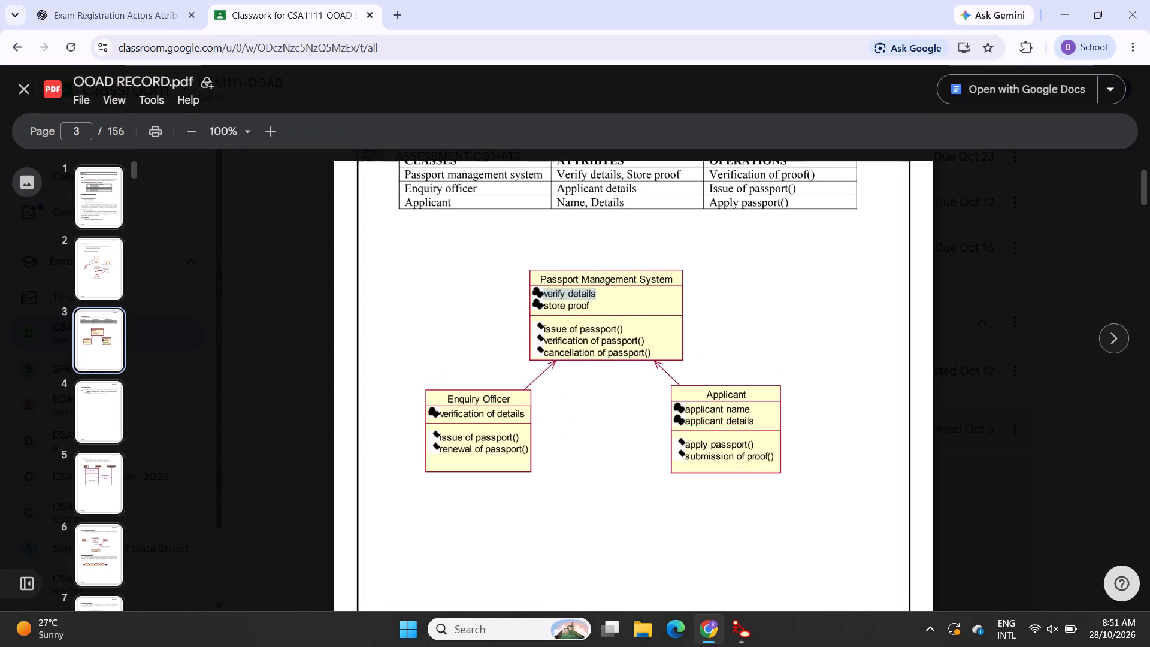
{"action": "left_click_drag", "start_coordinate": [548, 306], "coordinate": [594, 308]}
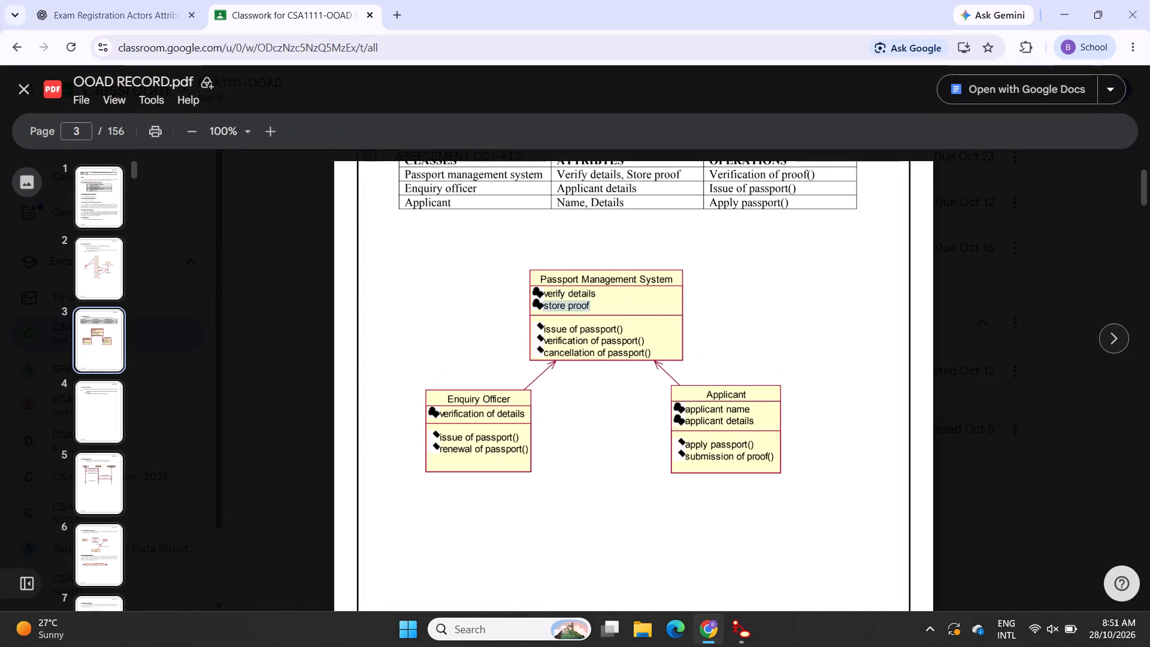
{"action": "key", "text": "ctrl+c"}
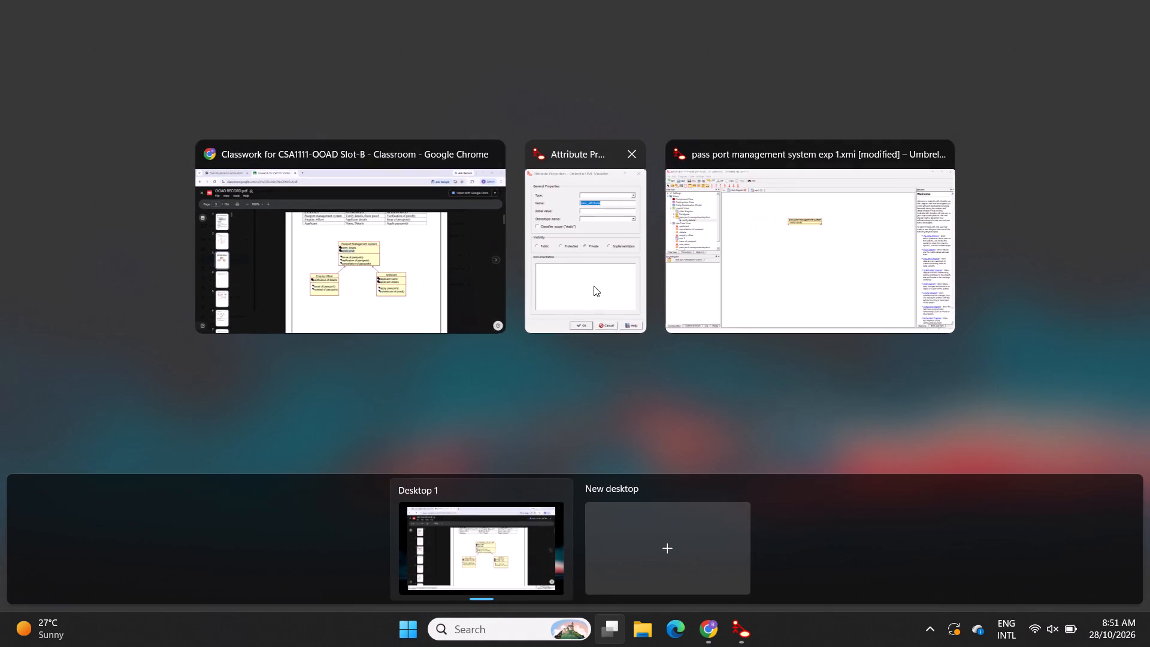
{"action": "left_click", "coordinate": [594, 285]}
{"action": "key", "text": "ctrl+v"}
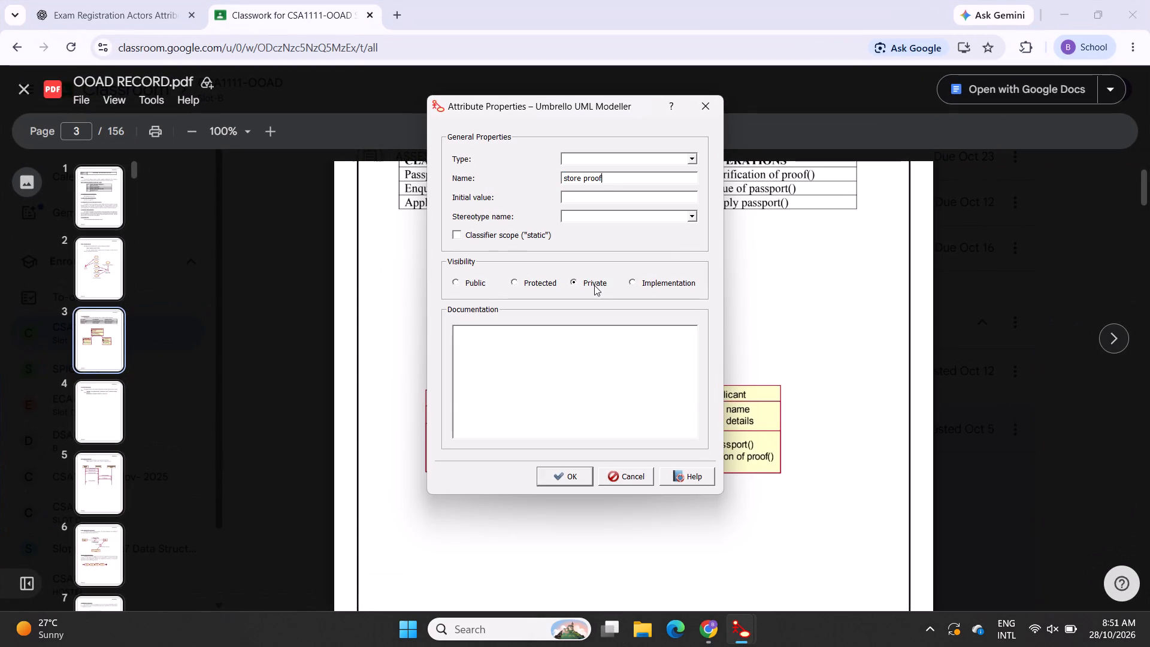
{"action": "left_click", "coordinate": [567, 474]}
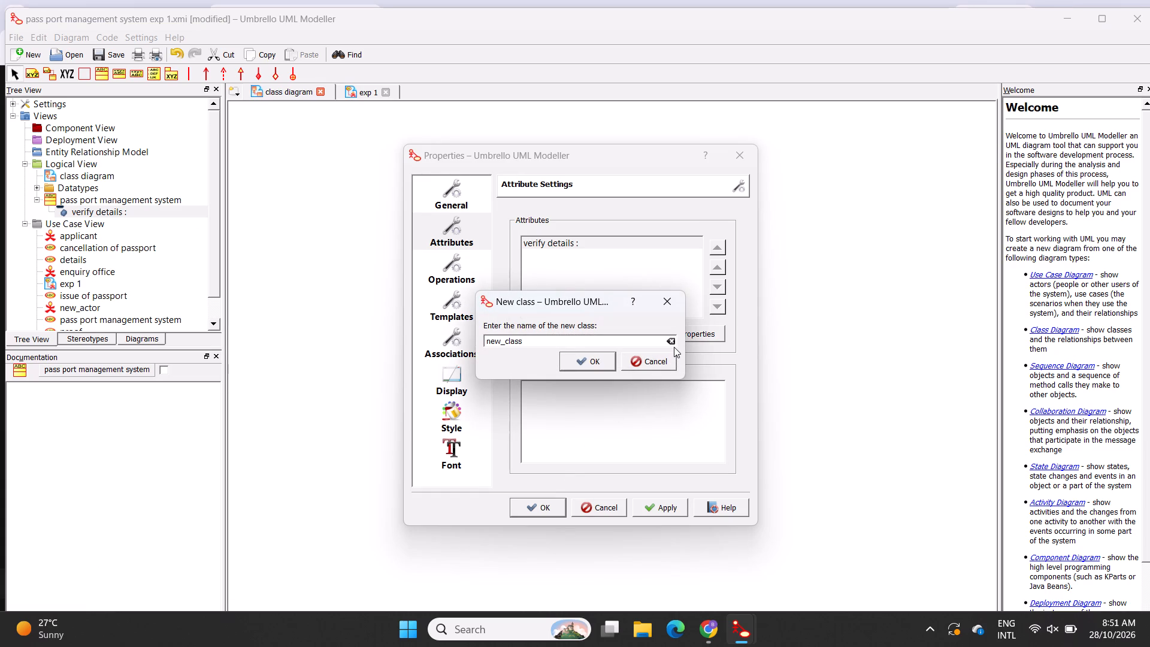
{"action": "left_click", "coordinate": [674, 346]}
{"action": "left_click", "coordinate": [659, 361]}
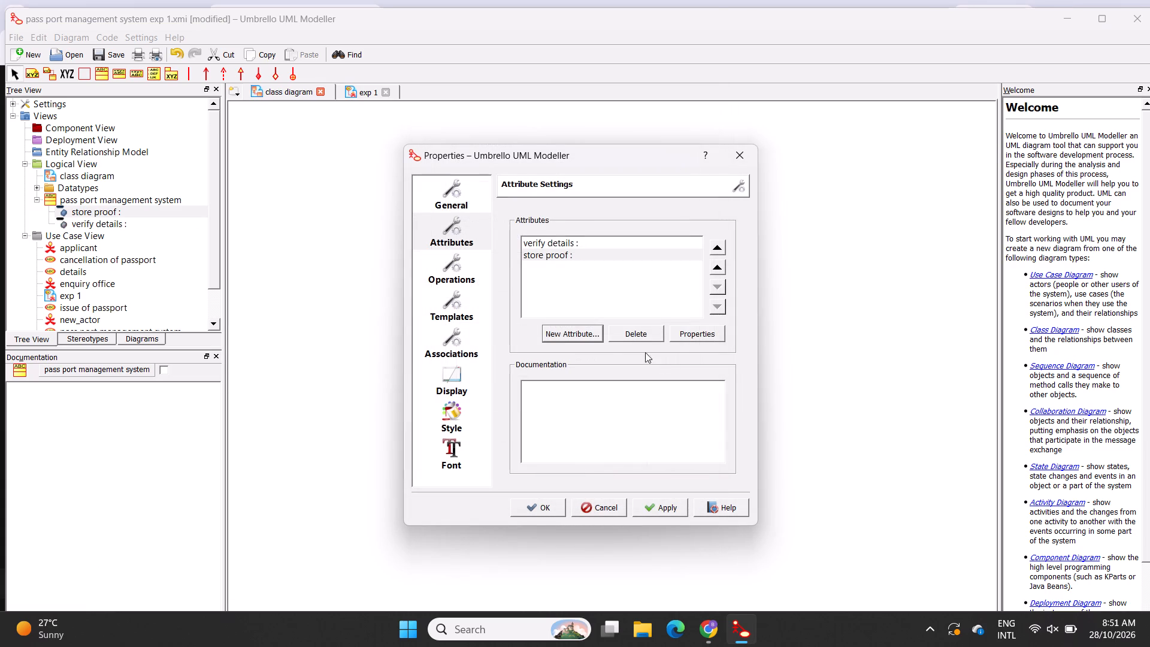
Add an operation "issue of passport()" to the pass port management system class, copying the name from the OOAD record in Chrome.
{"action": "left_click", "coordinate": [462, 267]}
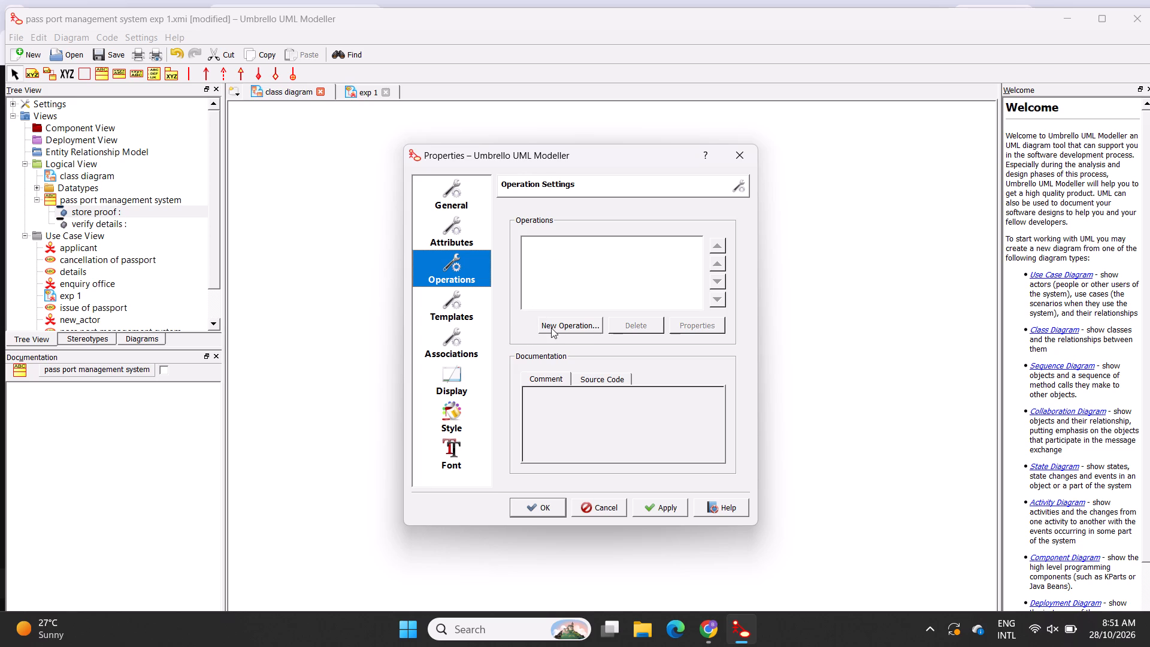
{"action": "left_click", "coordinate": [551, 328]}
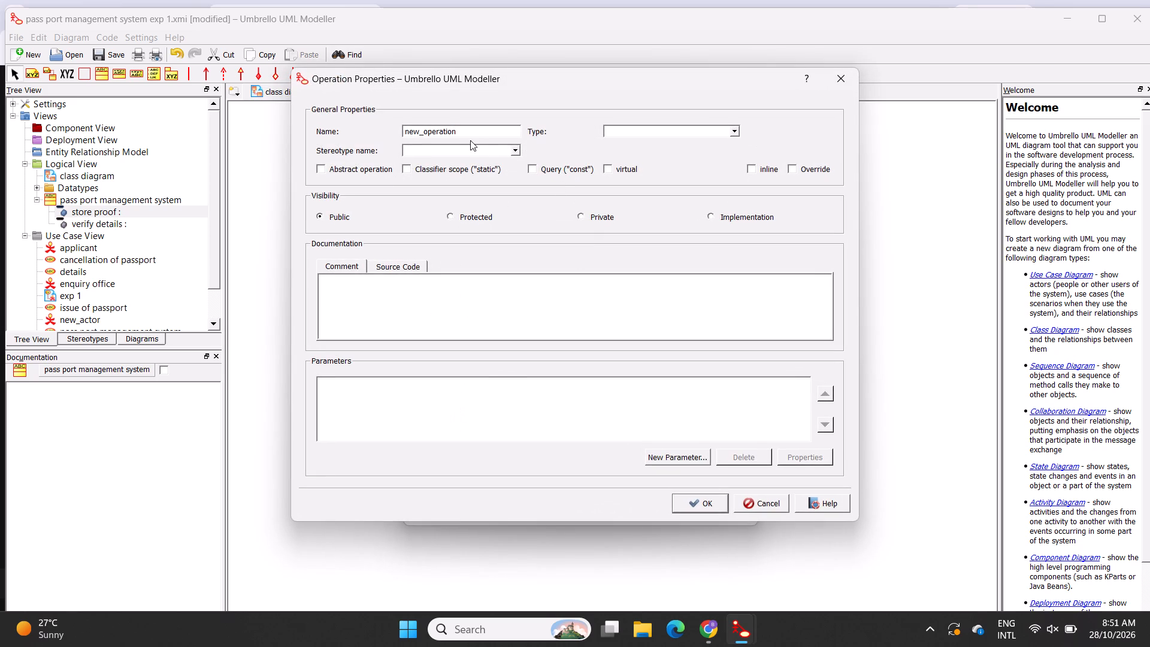
{"action": "left_click", "coordinate": [462, 132]}
{"action": "key", "text": "ctrl+a"}
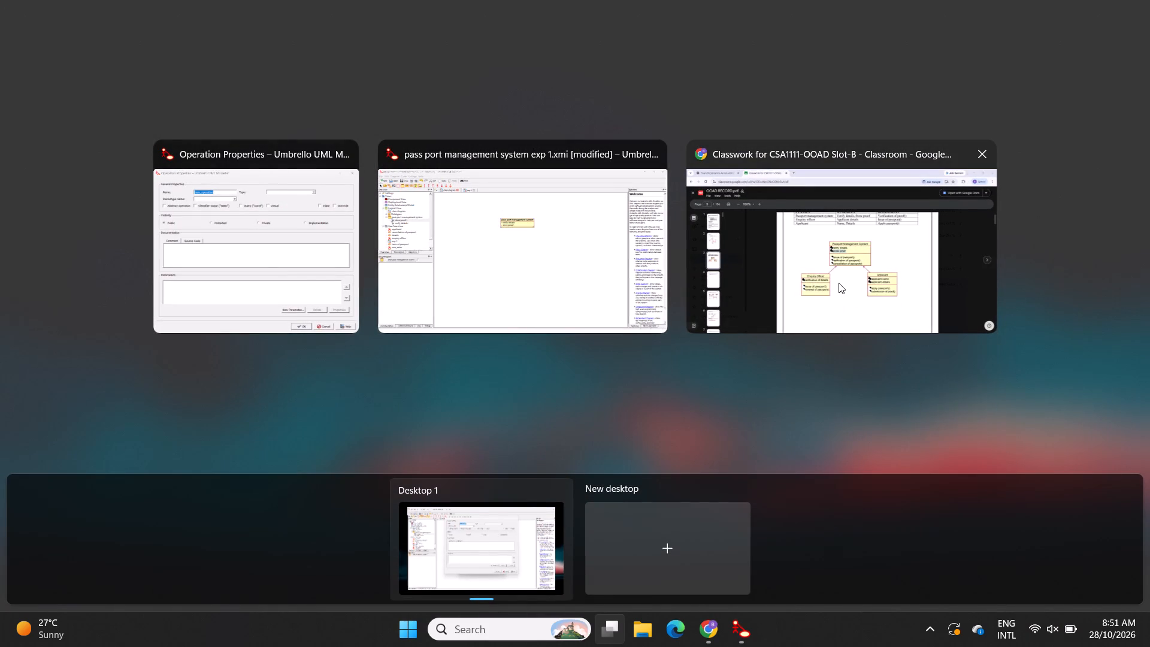
{"action": "left_click", "coordinate": [842, 283]}
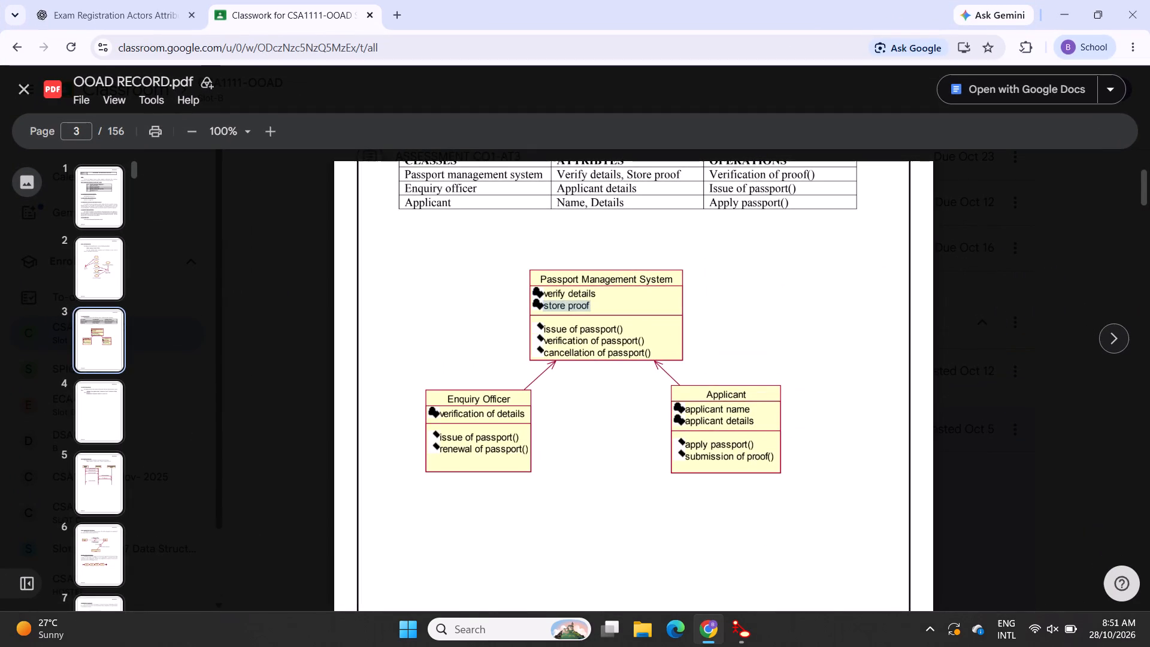
{"action": "left_click_drag", "start_coordinate": [543, 334], "coordinate": [639, 329]}
{"action": "key", "text": "ctrl+c"}
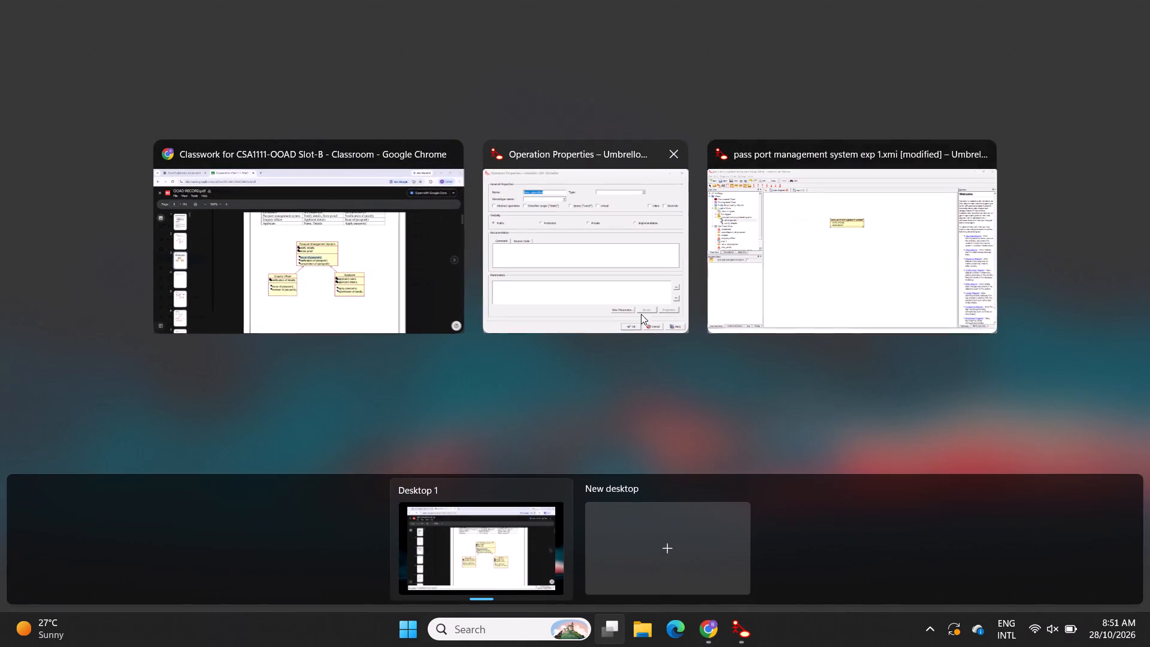
{"action": "left_click", "coordinate": [774, 265]}
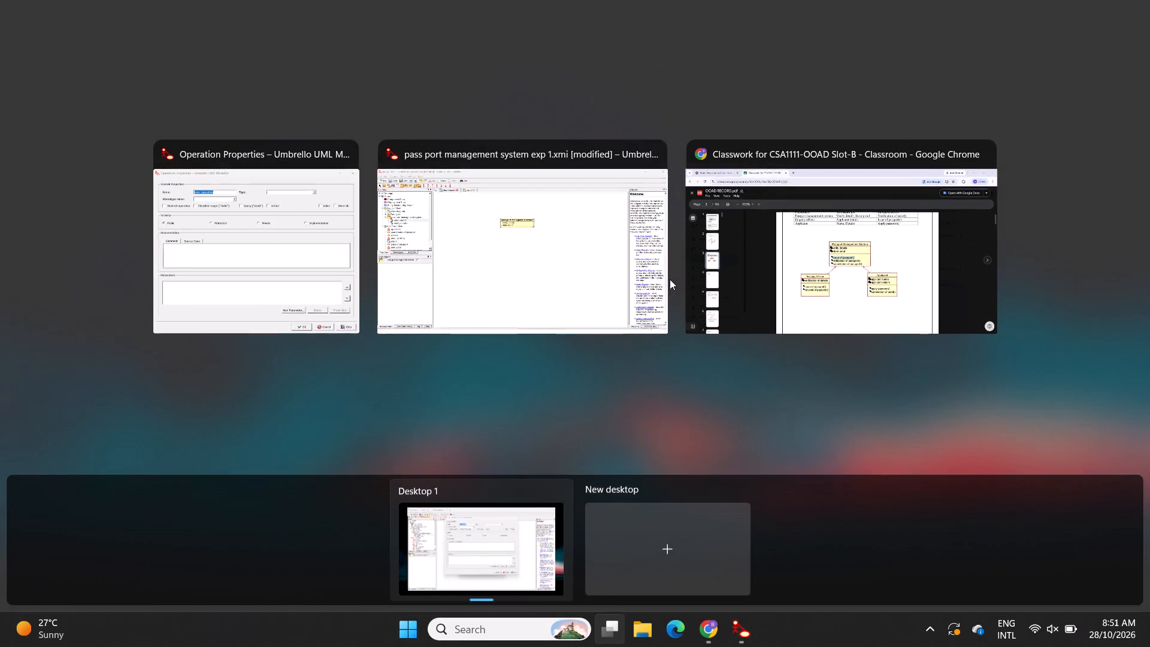
{"action": "left_click", "coordinate": [334, 306]}
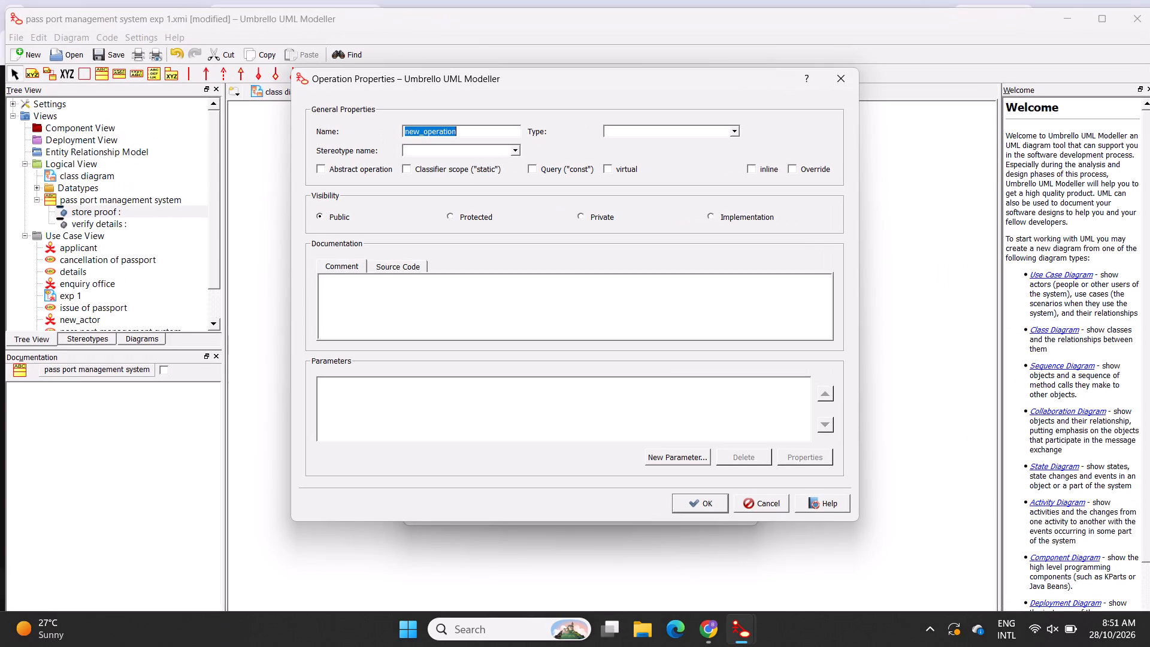
{"action": "key", "text": "ctrl+v"}
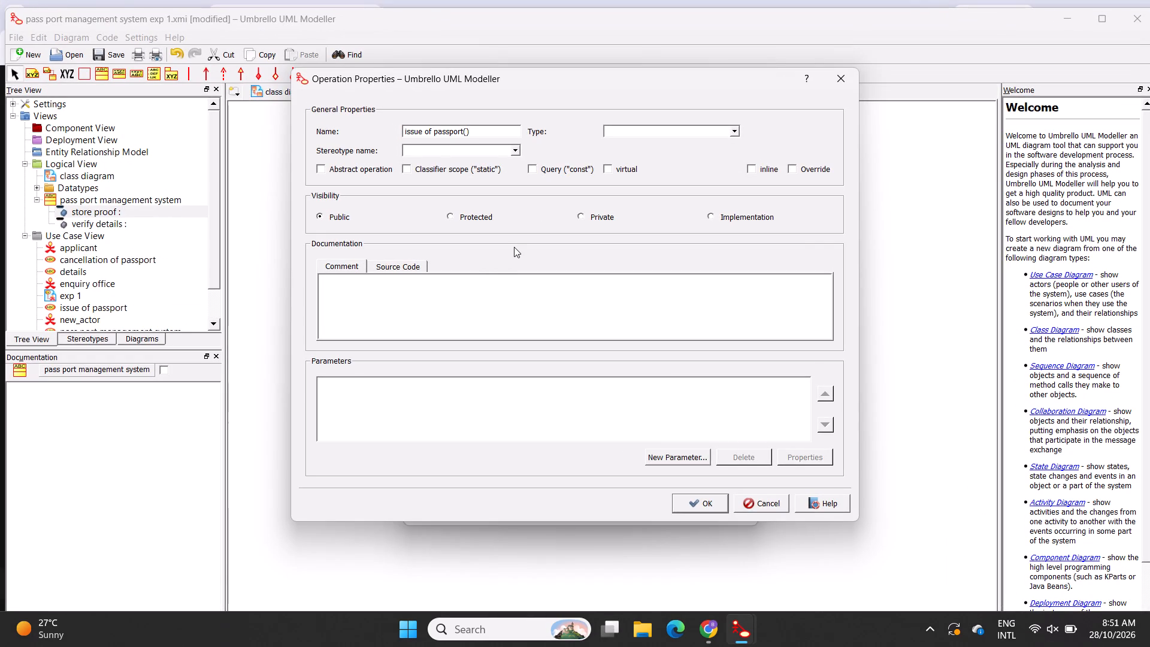
{"action": "left_click", "coordinate": [686, 498]}
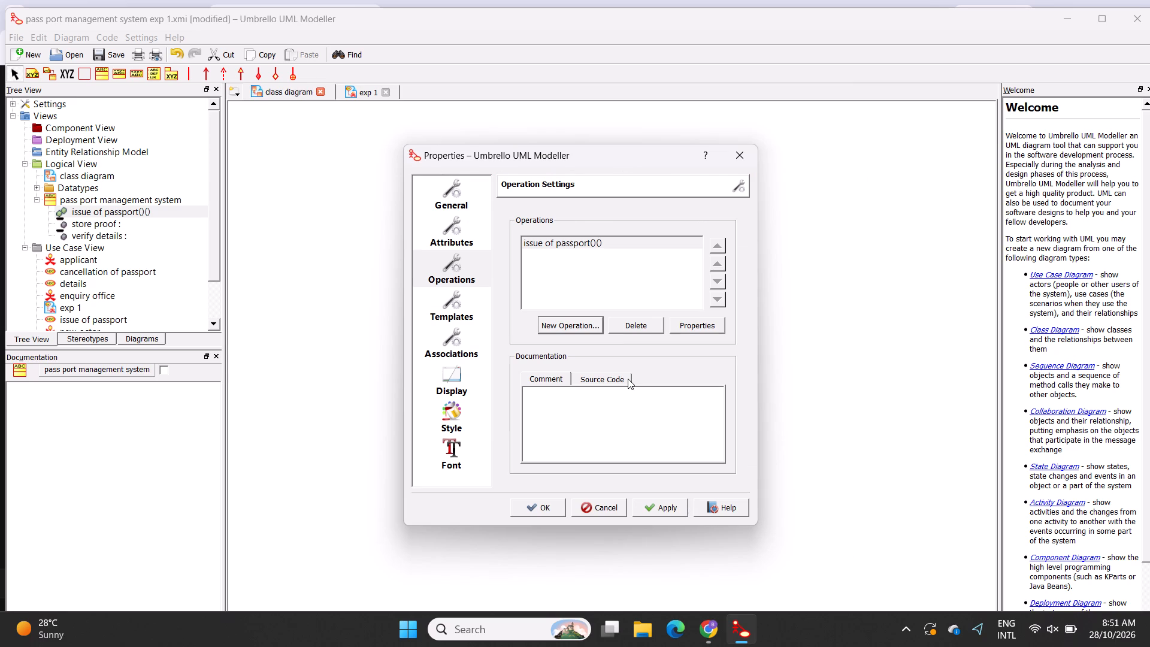
Add a second operation, "verification of passport()", to the pass port management system class, copying the name from the OOAD record in Chrome.
{"action": "left_click", "coordinate": [586, 326]}
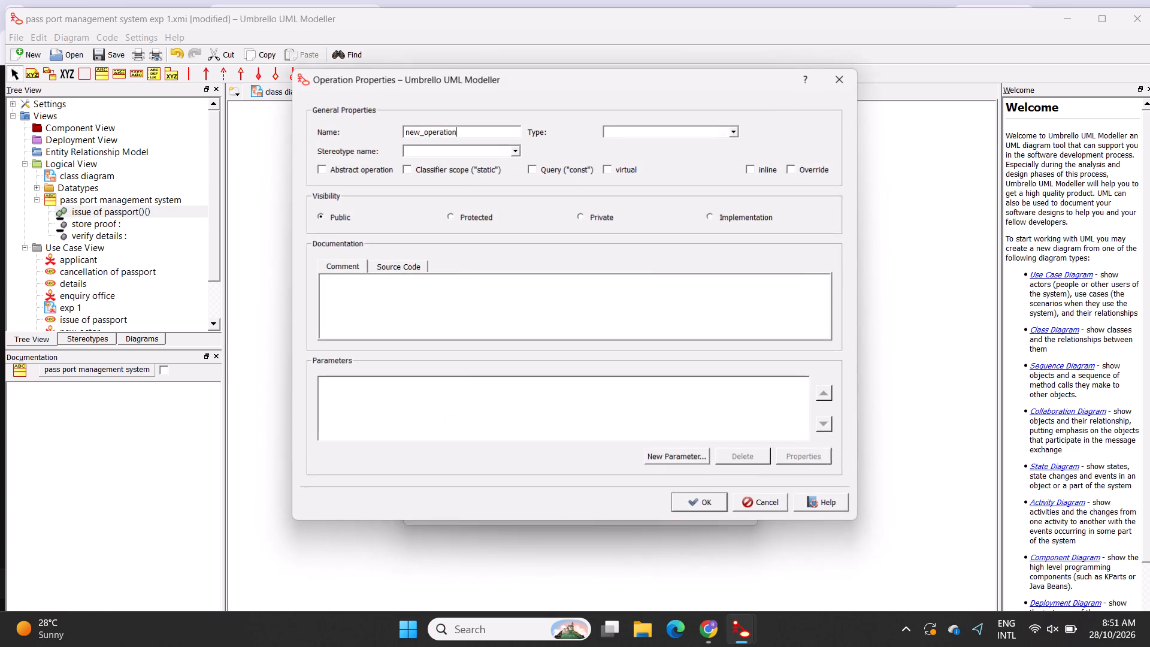
{"action": "key", "text": "ctrl+a"}
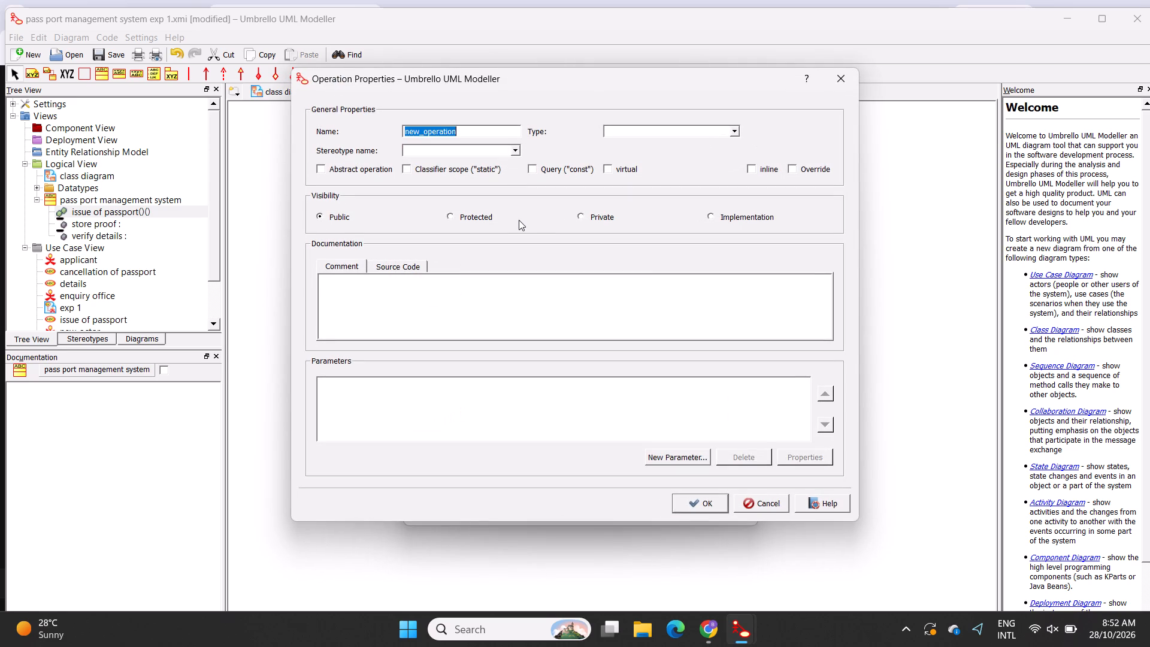
{"action": "left_click", "coordinate": [776, 288]}
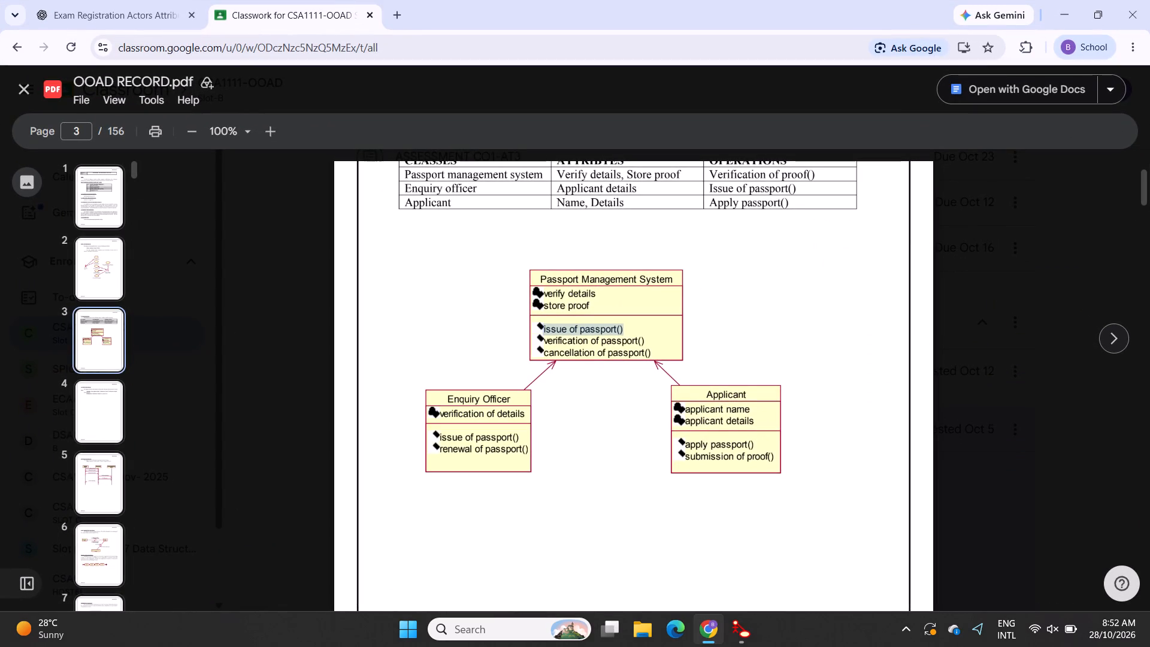
{"action": "left_click_drag", "start_coordinate": [544, 340], "coordinate": [673, 334]}
{"action": "key", "text": "ctrl+c"}
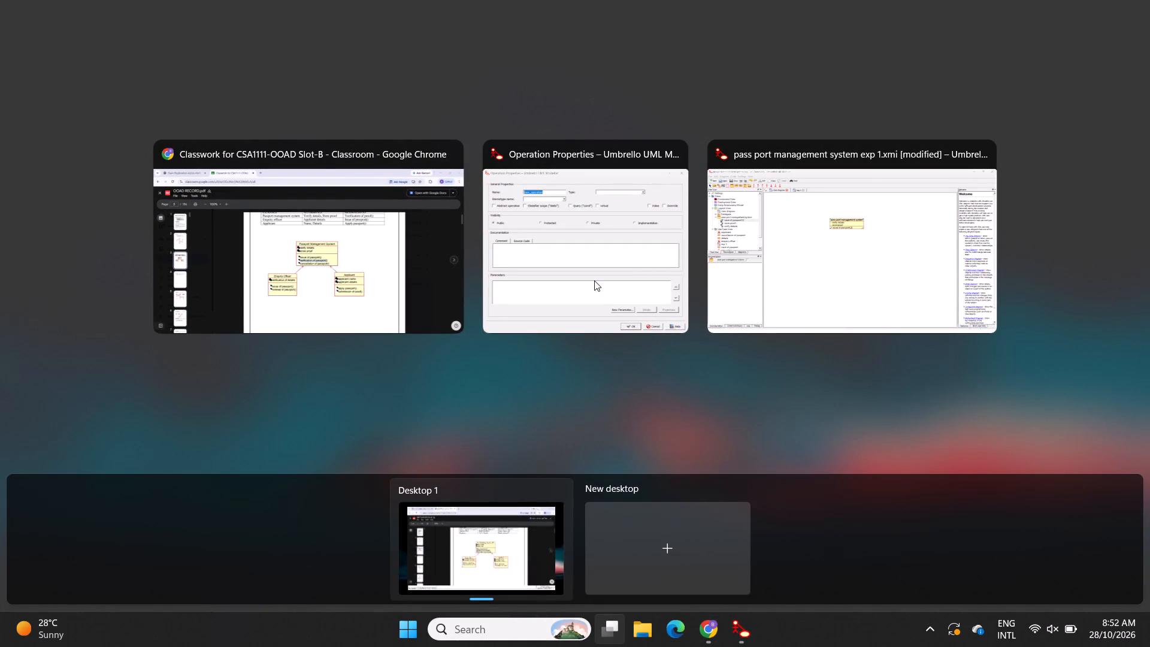
{"action": "left_click", "coordinate": [594, 280]}
{"action": "key", "text": "ctrl+v"}
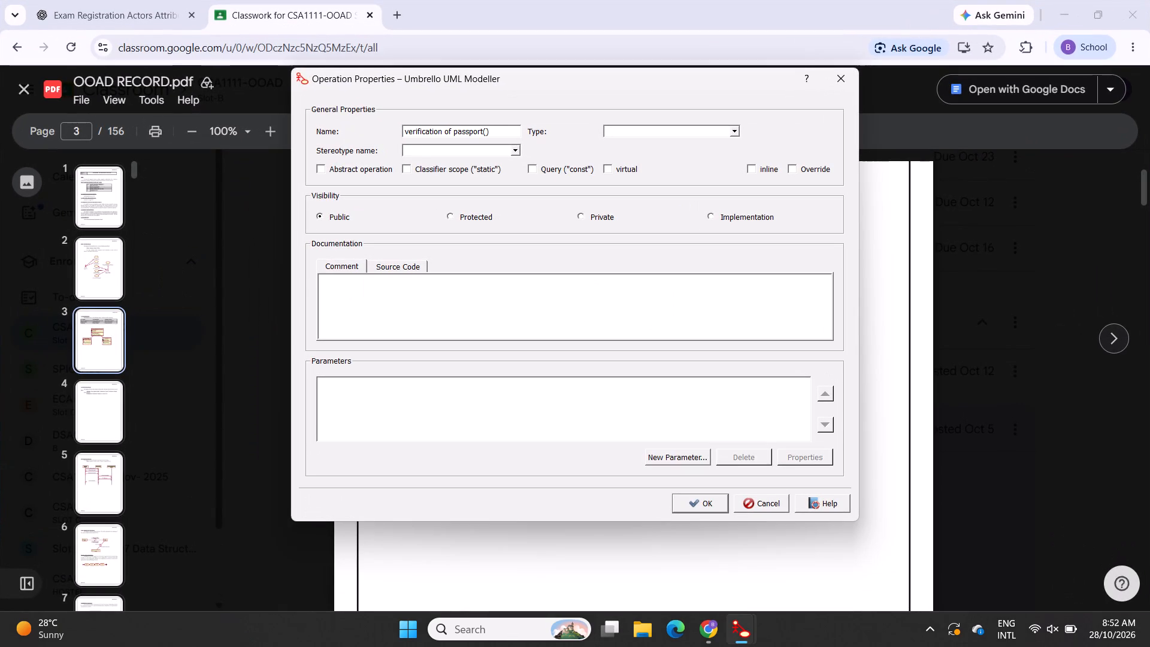
{"action": "left_click", "coordinate": [701, 509]}
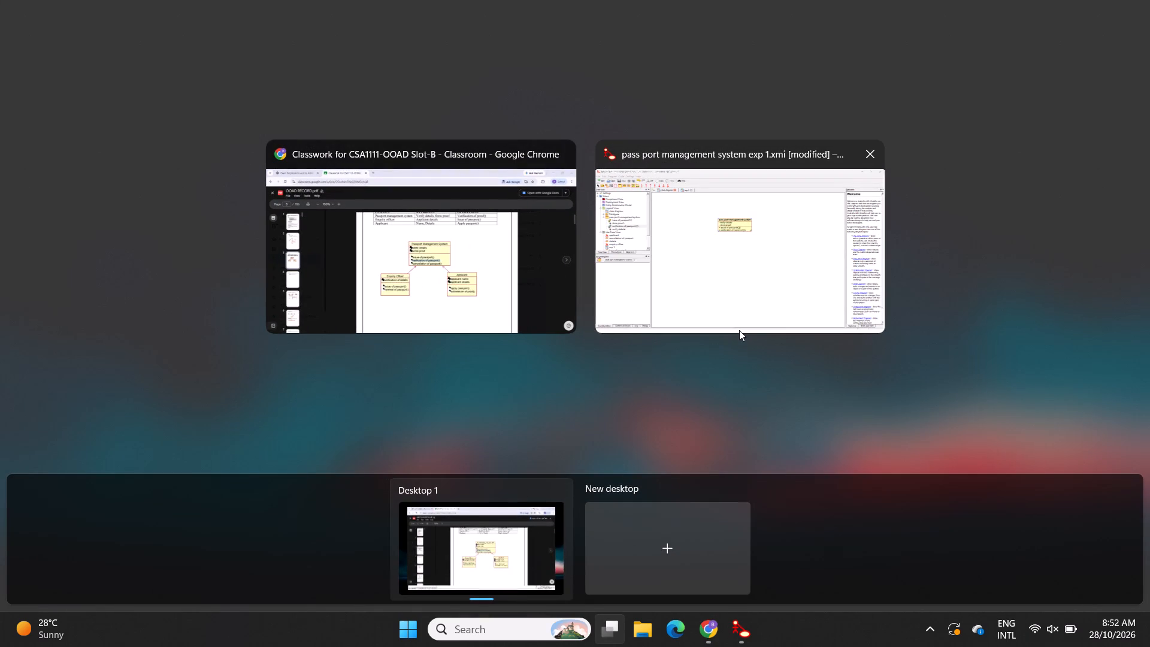
Add a third operation, "cancellation of passport()", to the pass port management system class, copying the name from the OOAD record in Chrome, and close its properties.
{"action": "left_click", "coordinate": [727, 302]}
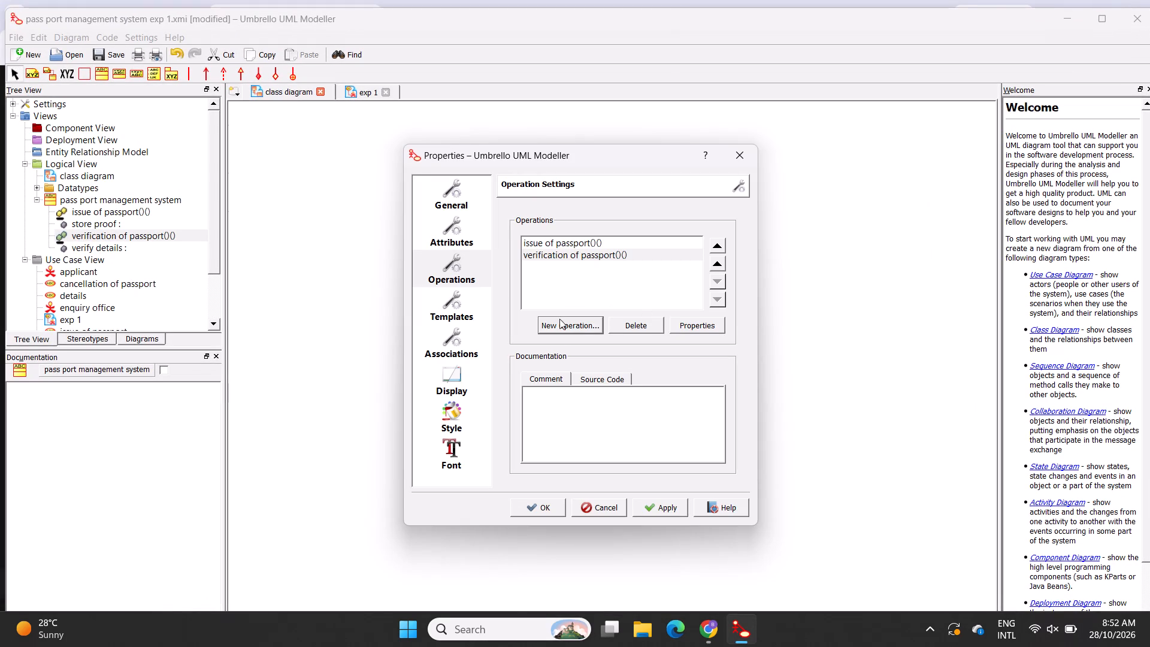
{"action": "left_click", "coordinate": [561, 325]}
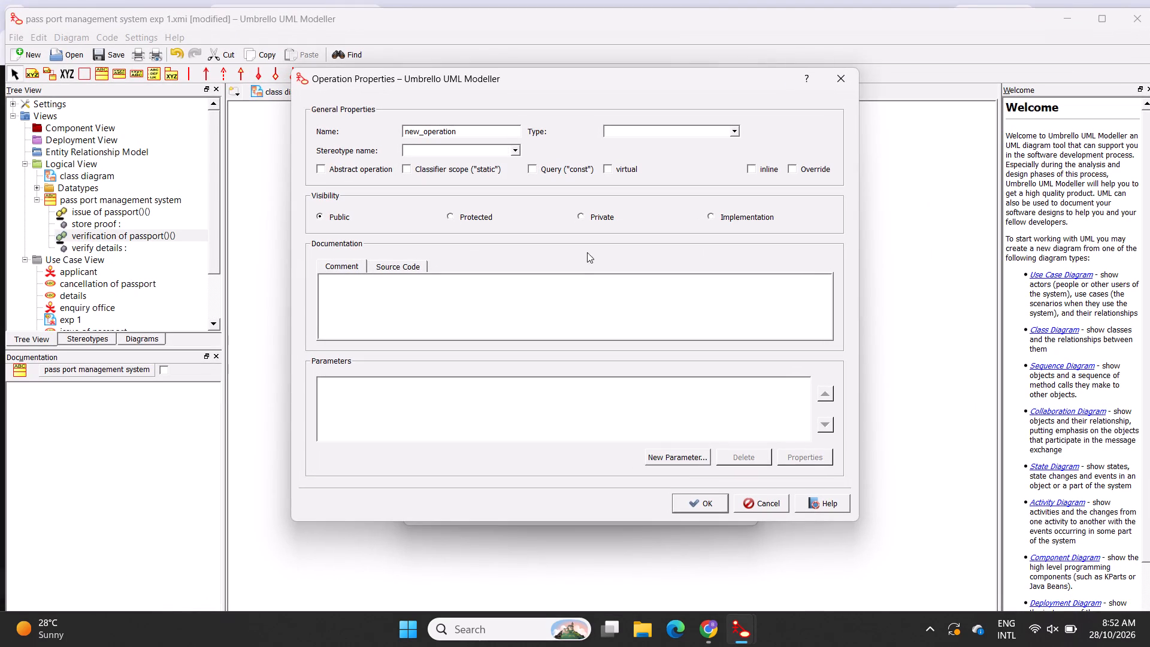
{"action": "key", "text": "ctrl+a"}
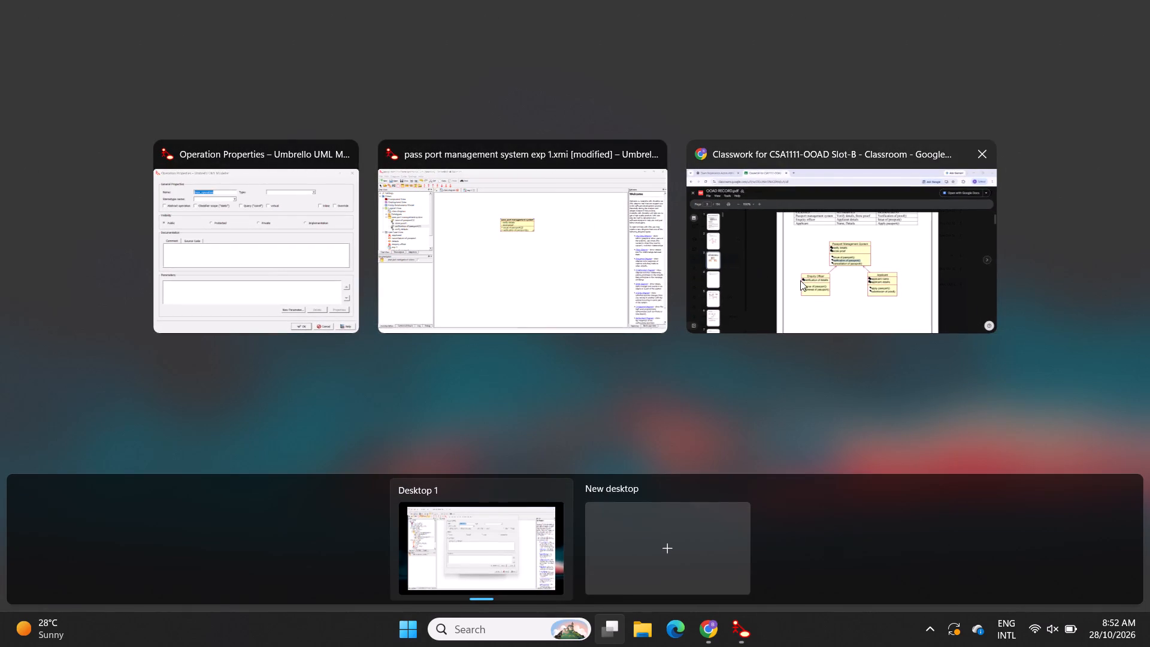
{"action": "left_click", "coordinate": [800, 280]}
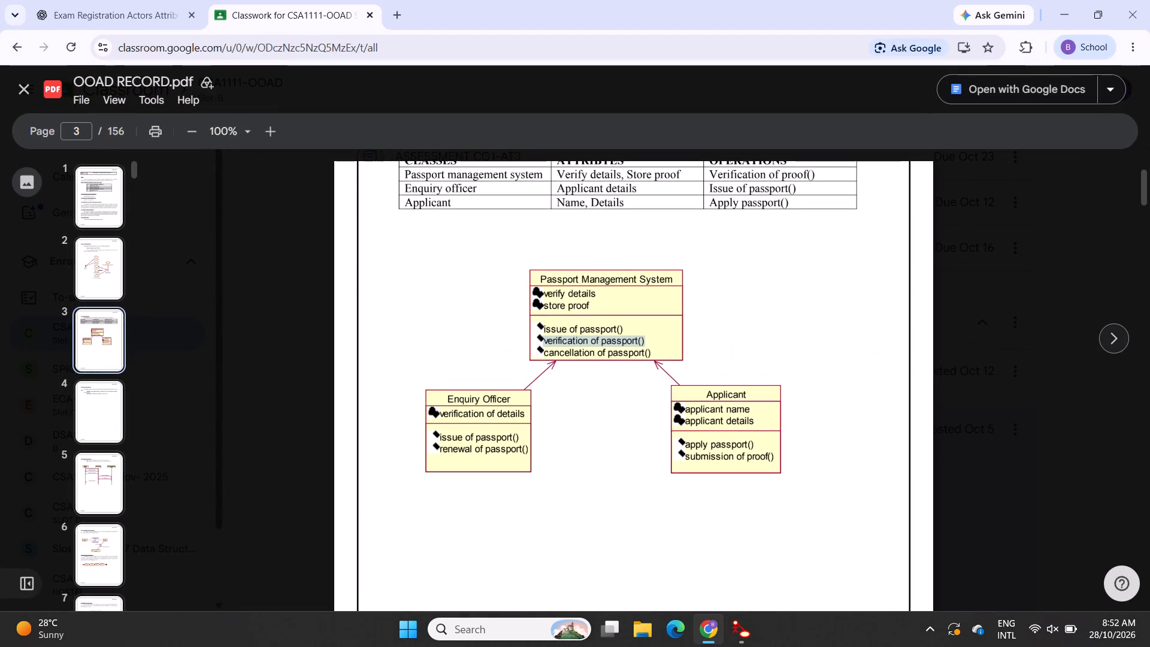
{"action": "left_click_drag", "start_coordinate": [543, 356], "coordinate": [649, 347]}
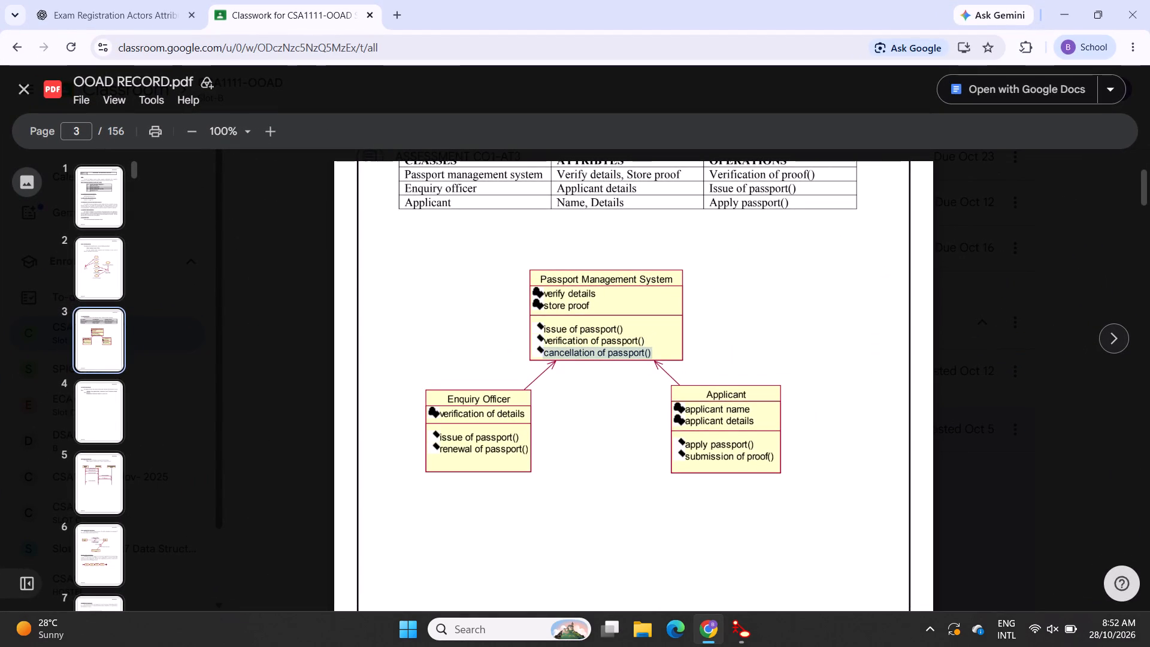
{"action": "left_click_drag", "start_coordinate": [649, 347], "coordinate": [657, 350]}
{"action": "key", "text": "ctrl+c"}
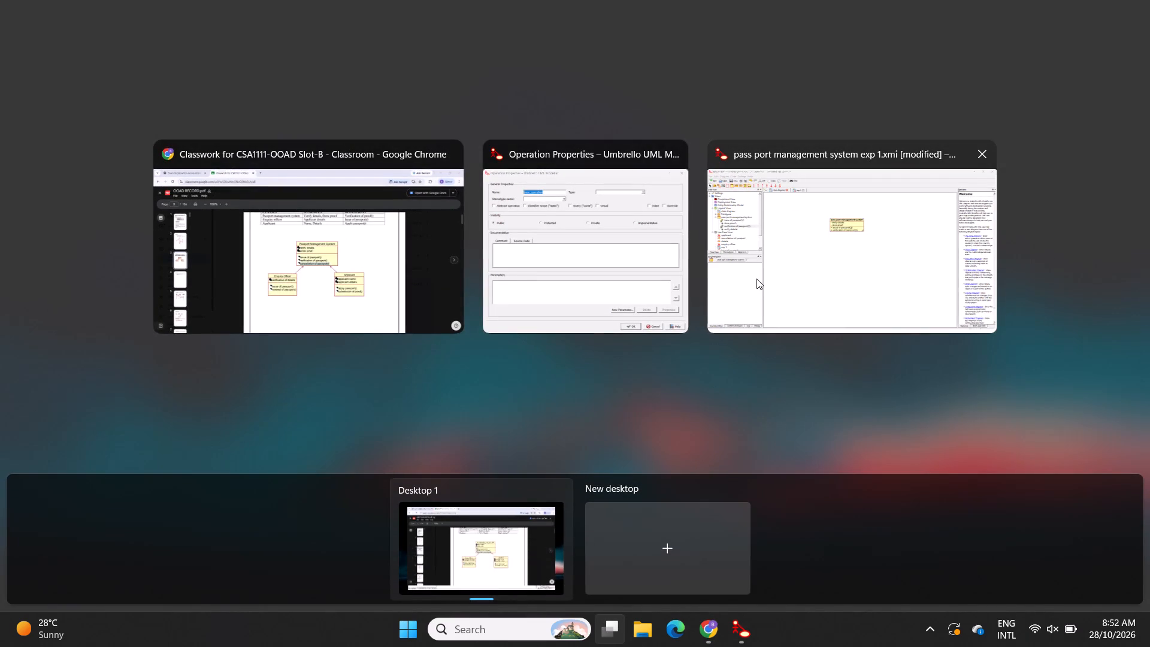
{"action": "left_click", "coordinate": [756, 279]}
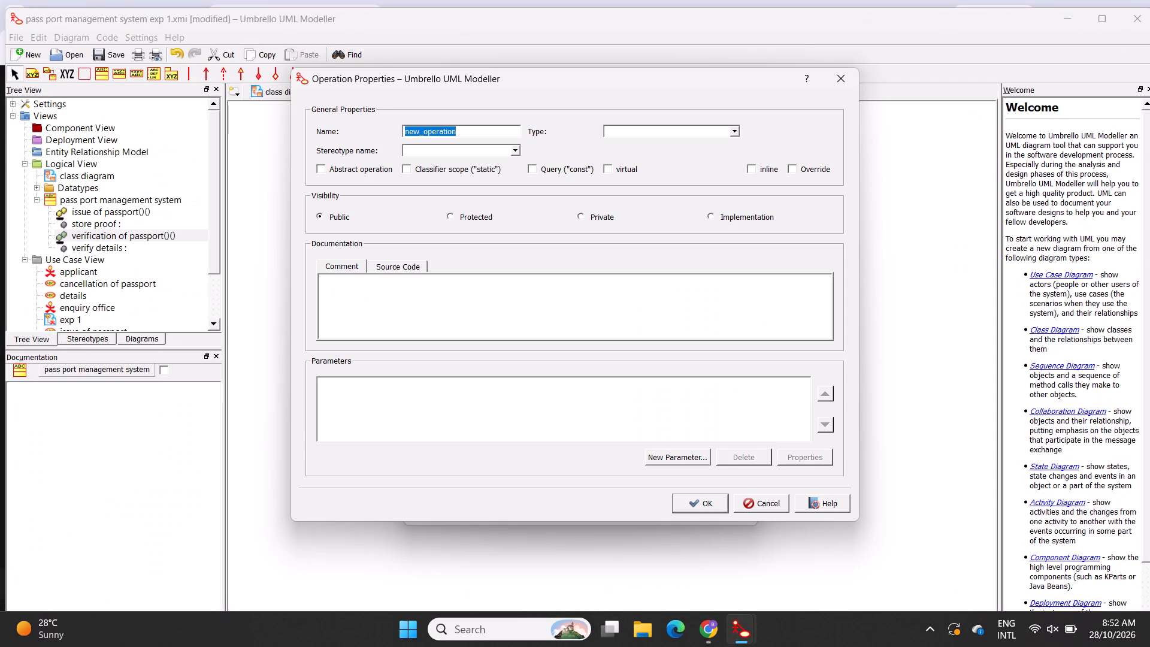
{"action": "key", "text": "ctrl+v"}
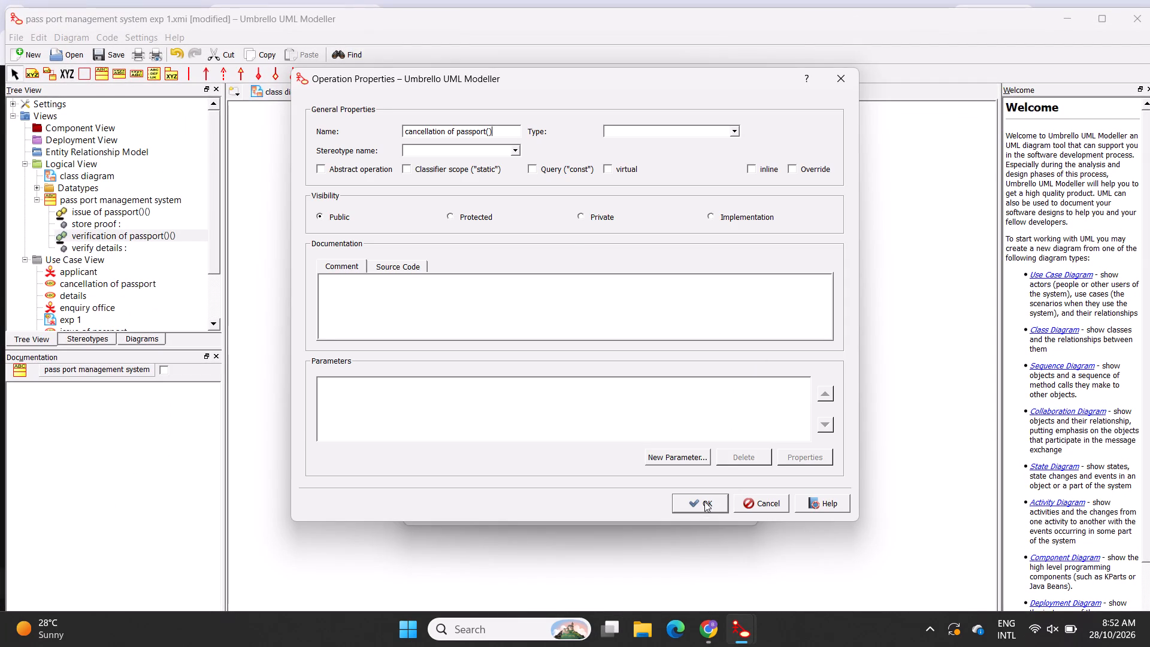
{"action": "left_click", "coordinate": [702, 504]}
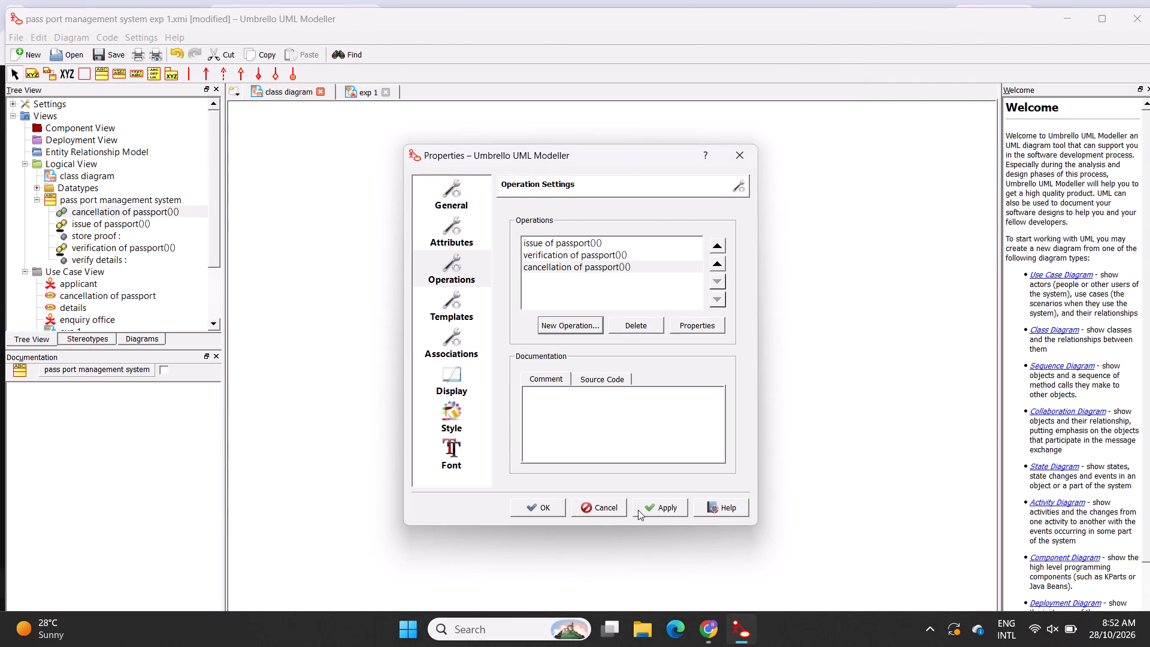
{"action": "left_click", "coordinate": [549, 508]}
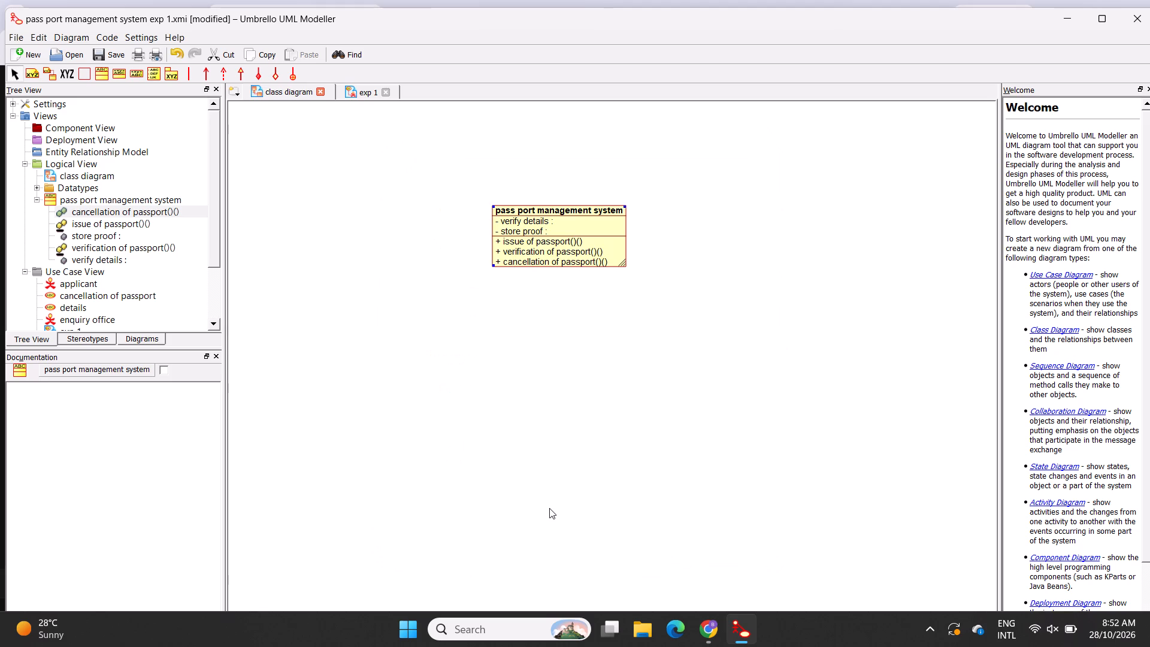
Move the pass port management system class slightly higher in the class diagram.
{"action": "left_click", "coordinate": [623, 256]}
{"action": "left_click_drag", "start_coordinate": [619, 262], "coordinate": [630, 271]}
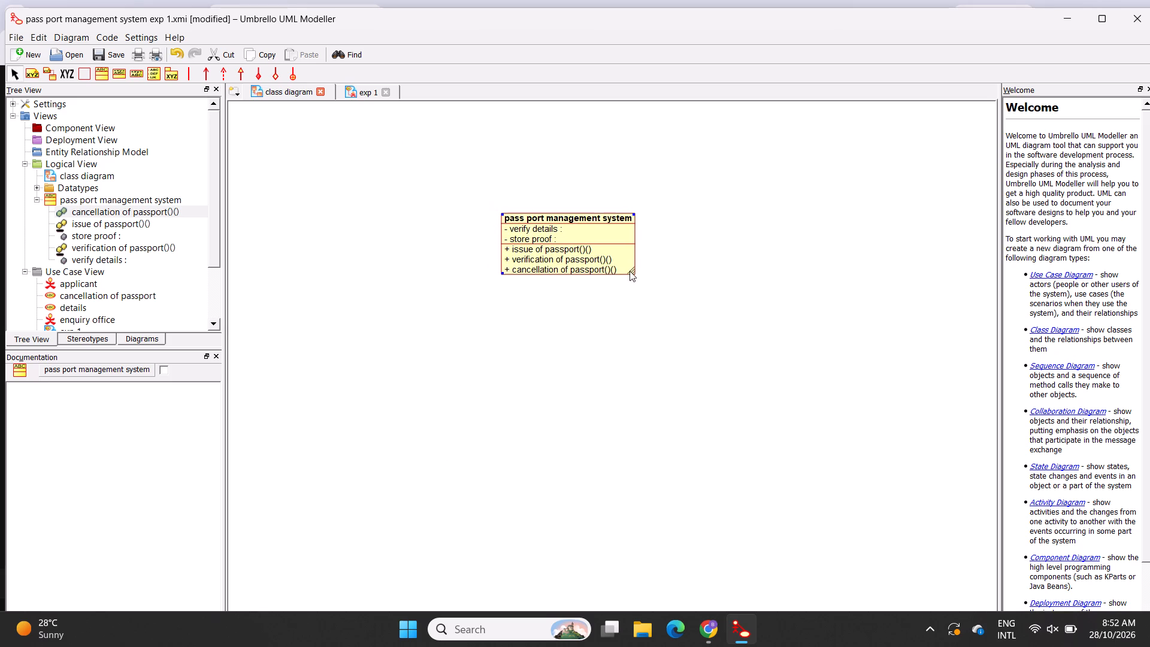
{"action": "left_click_drag", "start_coordinate": [630, 271], "coordinate": [607, 237]}
{"action": "left_click", "coordinate": [583, 201]}
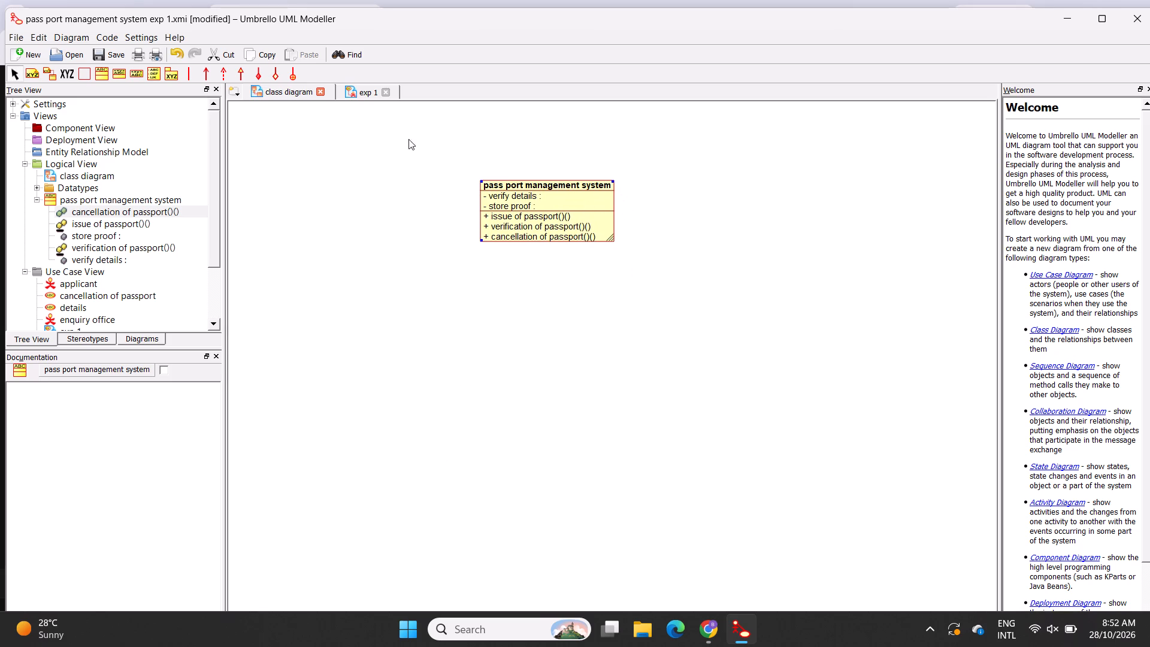
Resize the pass port management system class box taller, leaving blank space below its operations.
{"action": "left_click", "coordinate": [6, 74]}
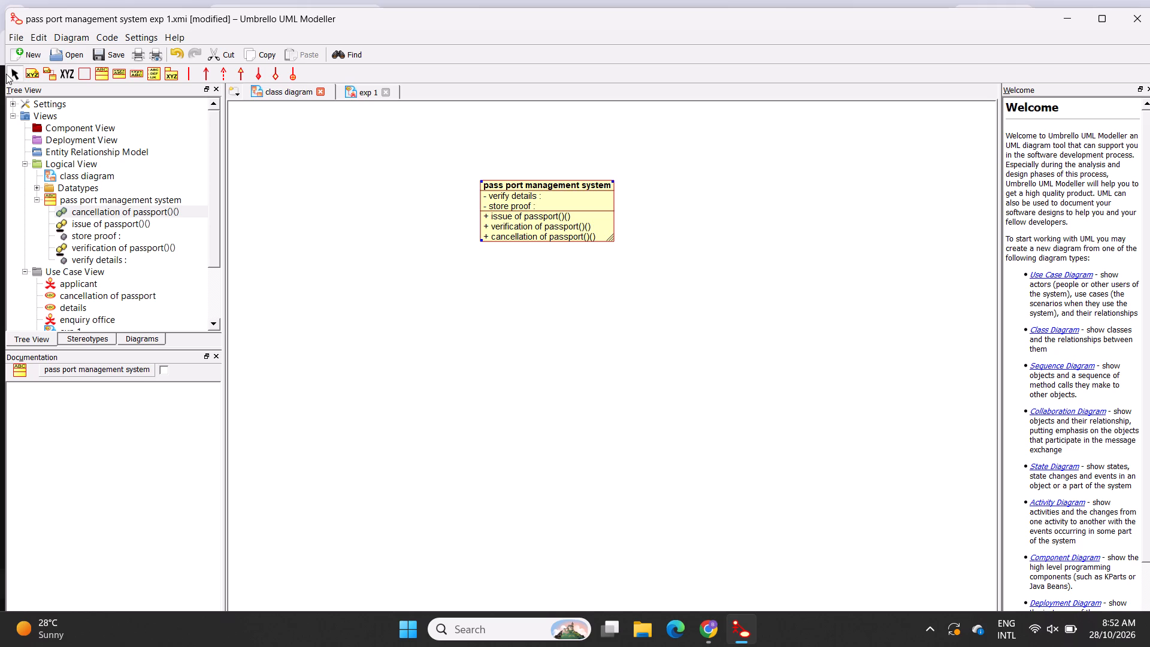
{"action": "left_click", "coordinate": [17, 77]}
{"action": "left_click_drag", "start_coordinate": [613, 237], "coordinate": [625, 246]}
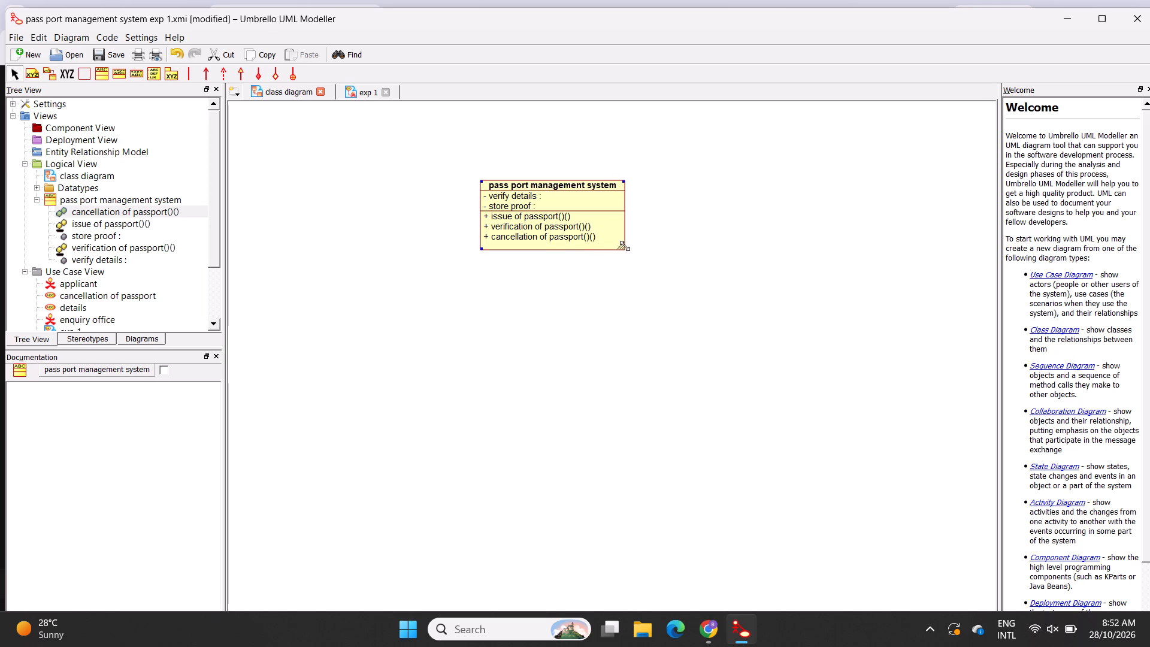
{"action": "left_click_drag", "start_coordinate": [625, 246], "coordinate": [624, 261]}
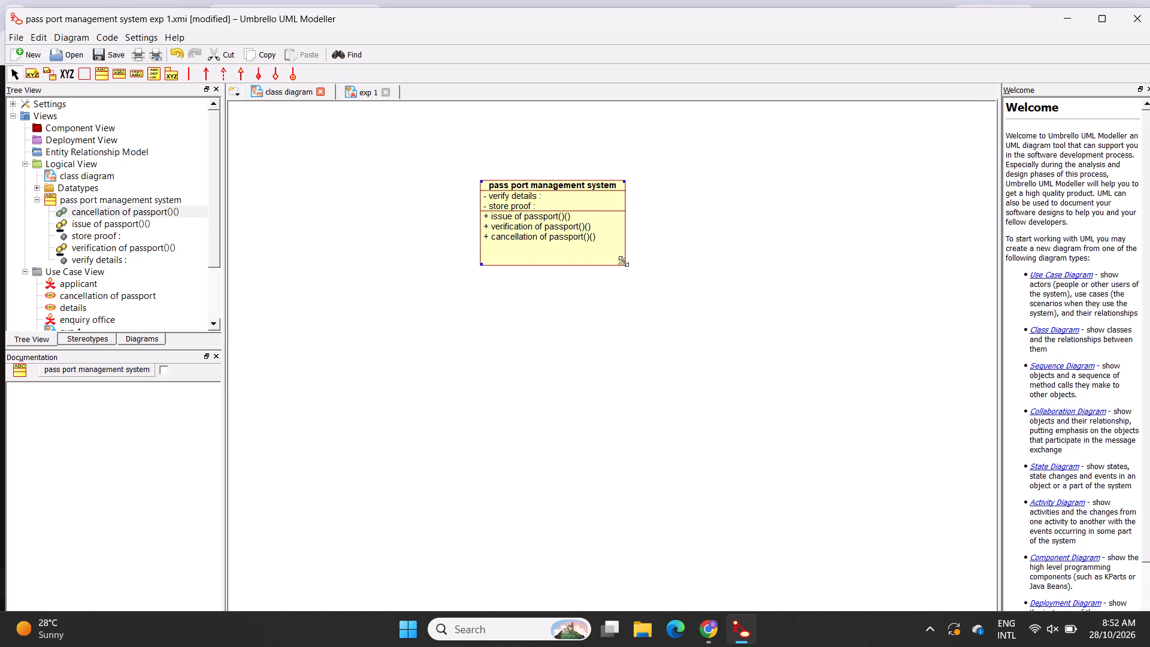
{"action": "left_click_drag", "start_coordinate": [624, 261], "coordinate": [612, 259]}
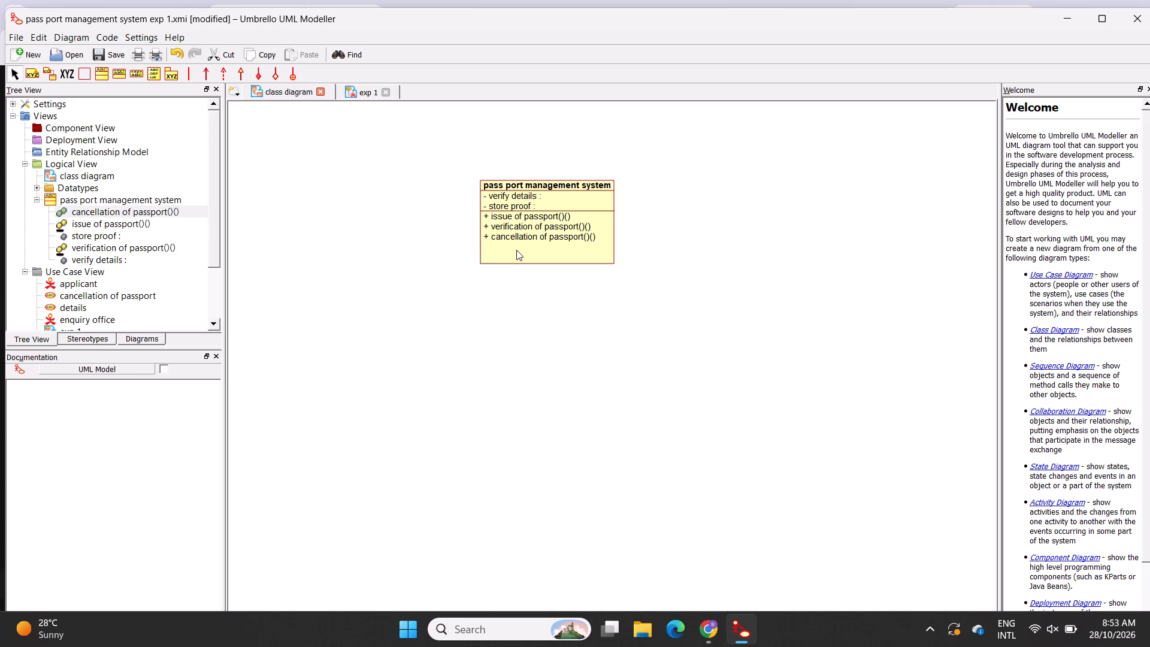
{"action": "left_click_drag", "start_coordinate": [480, 259], "coordinate": [466, 265]}
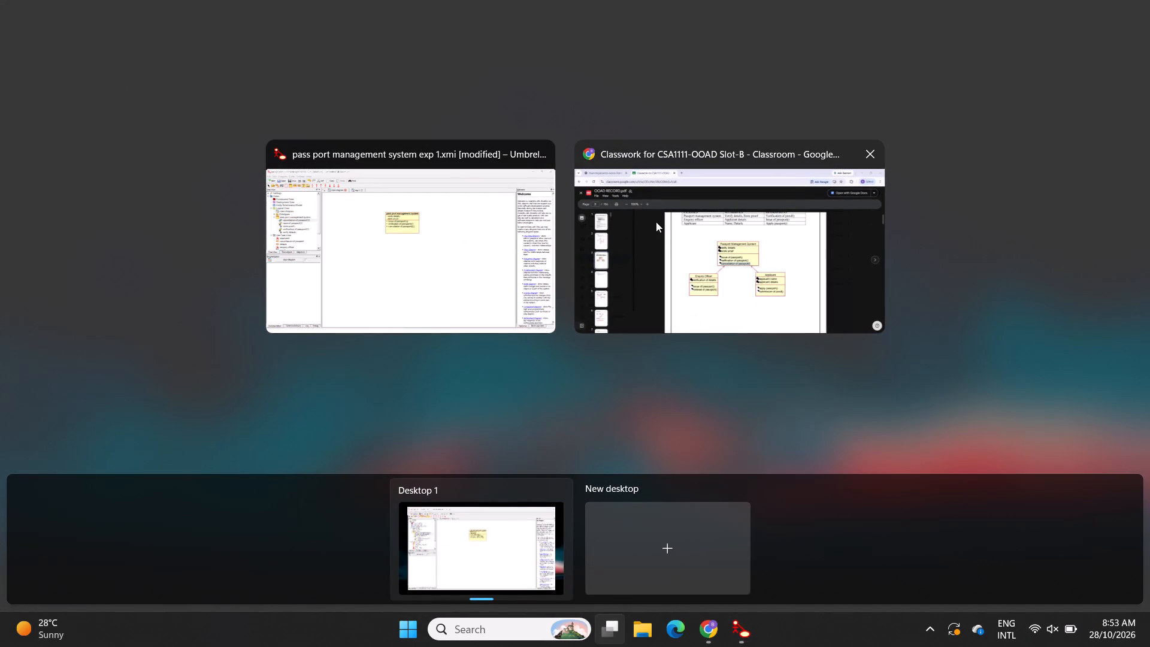
Add a class named "Enquiry Officer" below and to the left of the pass port management system class, copying the name from the OOAD record in Chrome.
{"action": "left_click", "coordinate": [736, 263]}
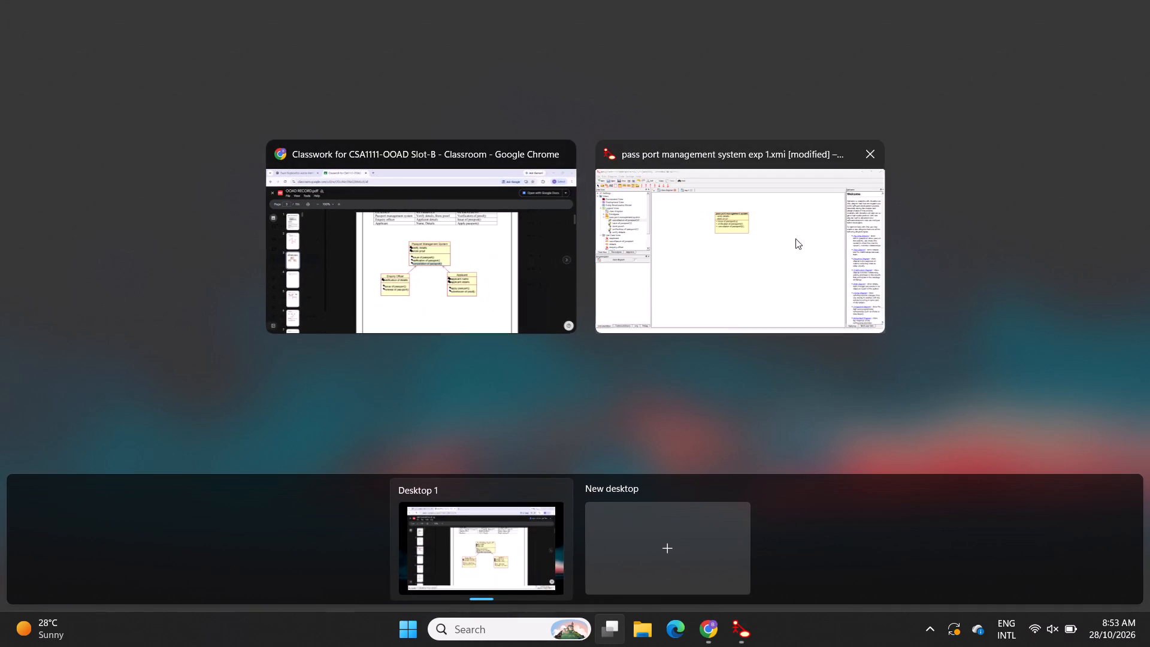
{"action": "left_click", "coordinate": [785, 271]}
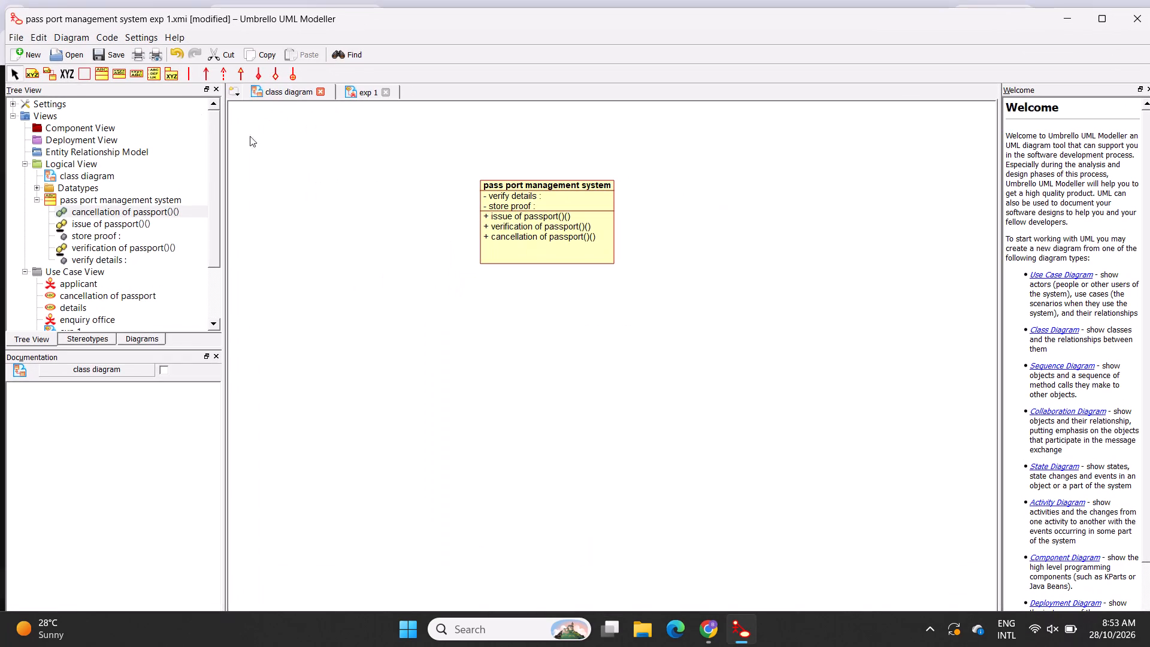
{"action": "left_click", "coordinate": [105, 78]}
{"action": "left_click", "coordinate": [407, 361]}
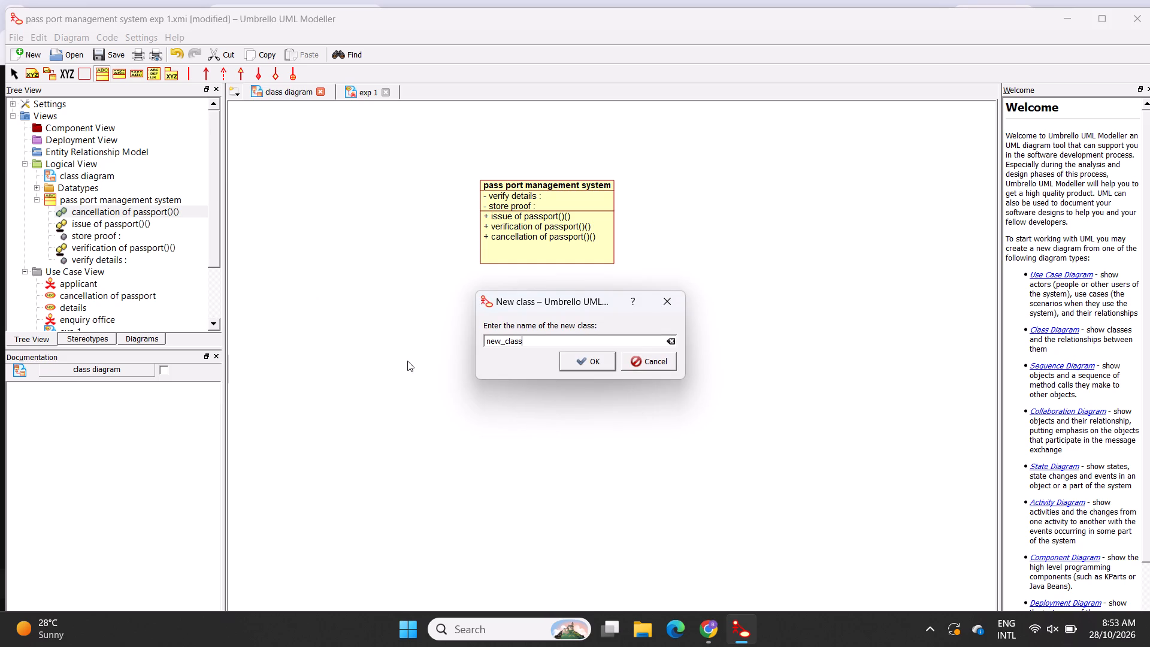
{"action": "key", "text": "BackSpace"}
{"action": "key", "text": "BackSpace"}
{"action": "key", "text": "BackSpace"}
{"action": "key", "text": "BackSpace"}
{"action": "key", "text": "BackSpace"}
{"action": "key", "text": "BackSpace"}
{"action": "key", "text": "BackSpace"}
{"action": "key", "text": "BackSpace"}
{"action": "key", "text": "BackSpace"}
{"action": "key", "text": "BackSpace"}
{"action": "key", "text": "BackSpace"}
{"action": "key", "text": "BackSpace"}
{"action": "key", "text": "BackSpace"}
{"action": "key", "text": "BackSpace"}
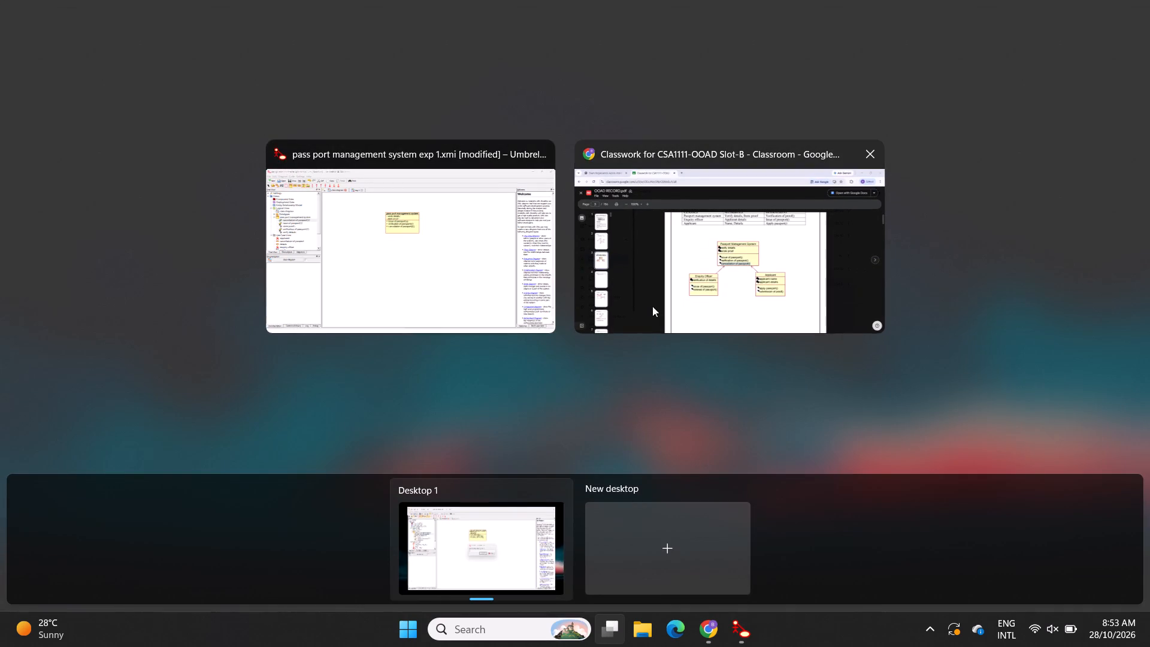
{"action": "left_click", "coordinate": [710, 307]}
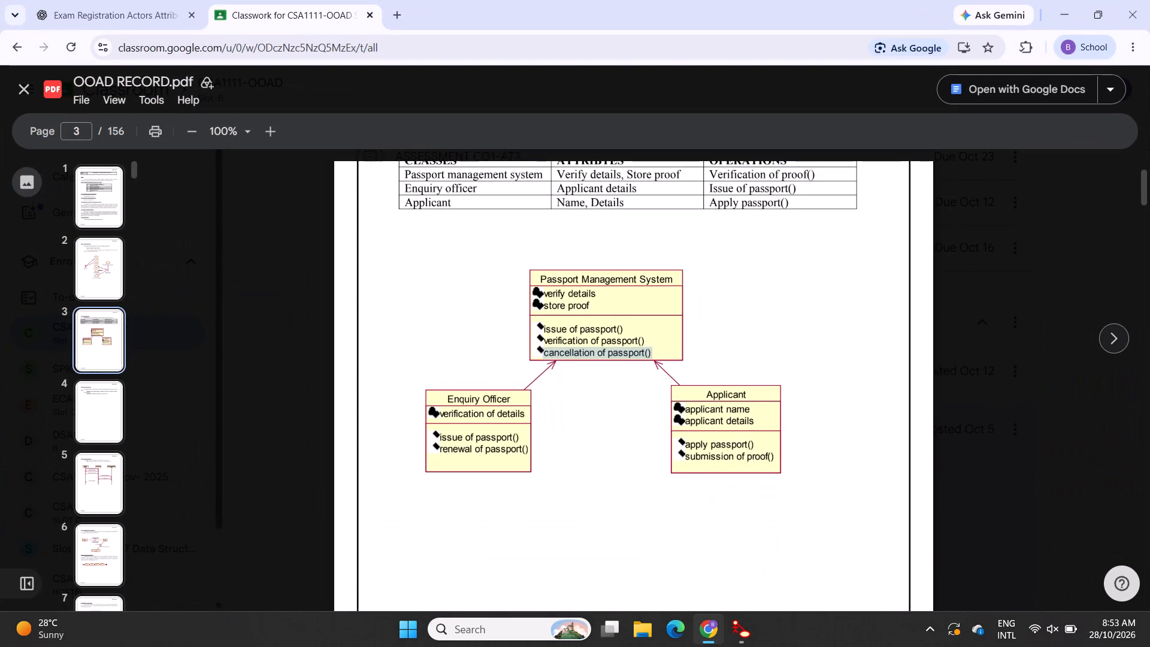
{"action": "left_click_drag", "start_coordinate": [447, 401], "coordinate": [521, 399]}
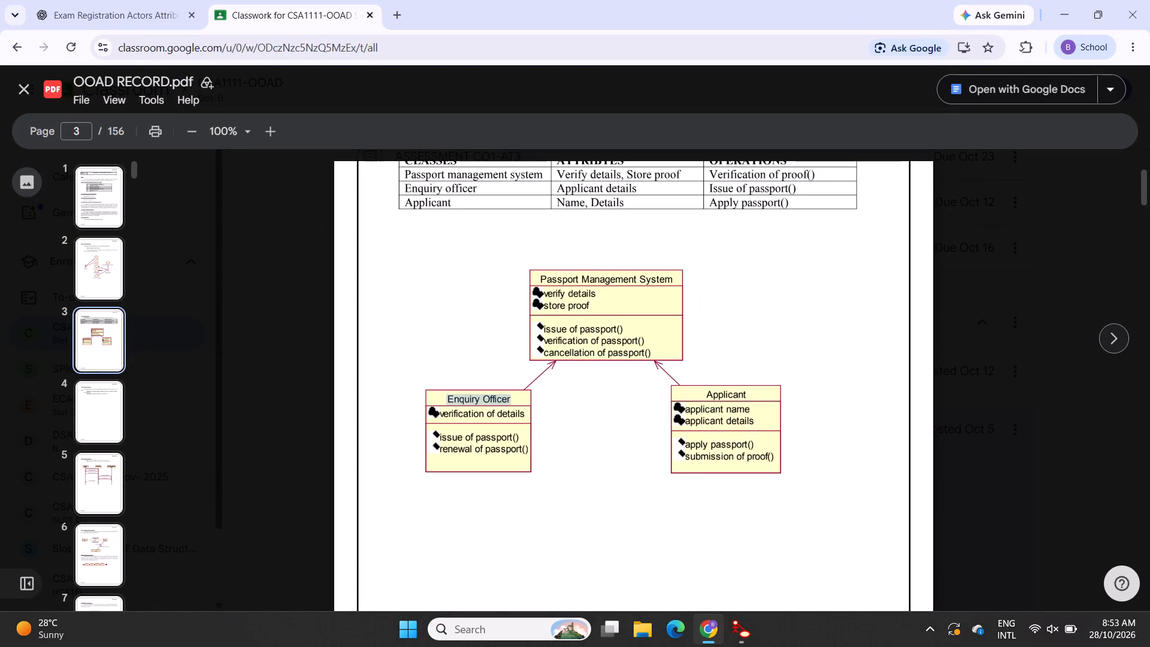
{"action": "key", "text": "ctrl+c"}
{"action": "left_click", "coordinate": [669, 326]}
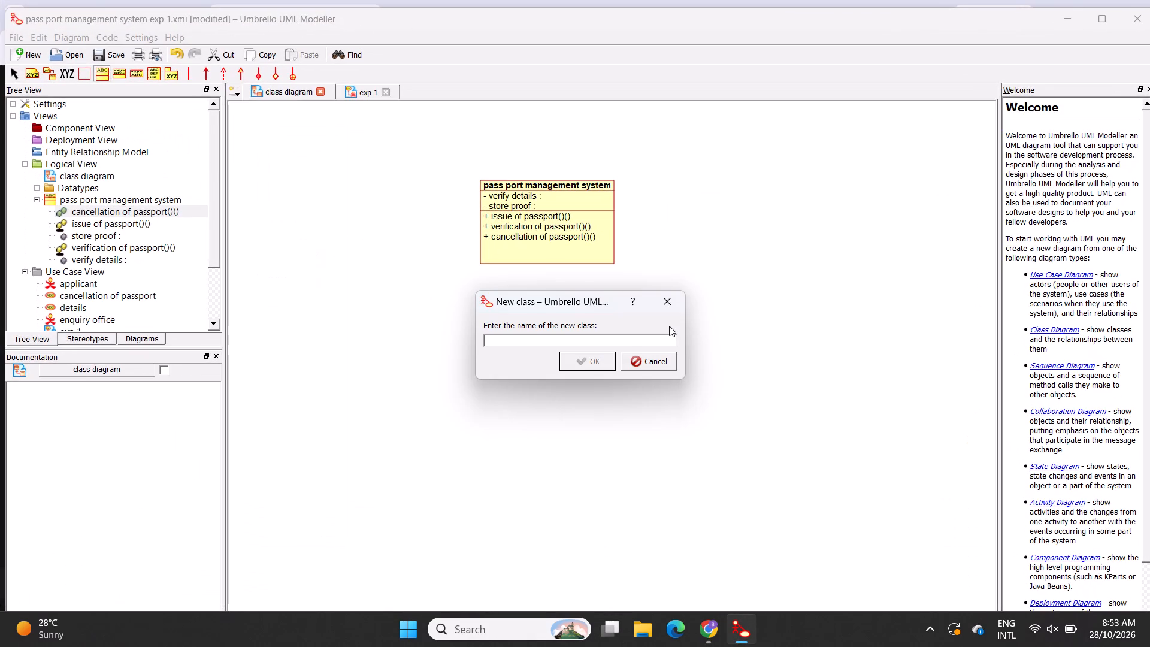
{"action": "key", "text": "ctrl+v"}
{"action": "key", "text": "Return"}
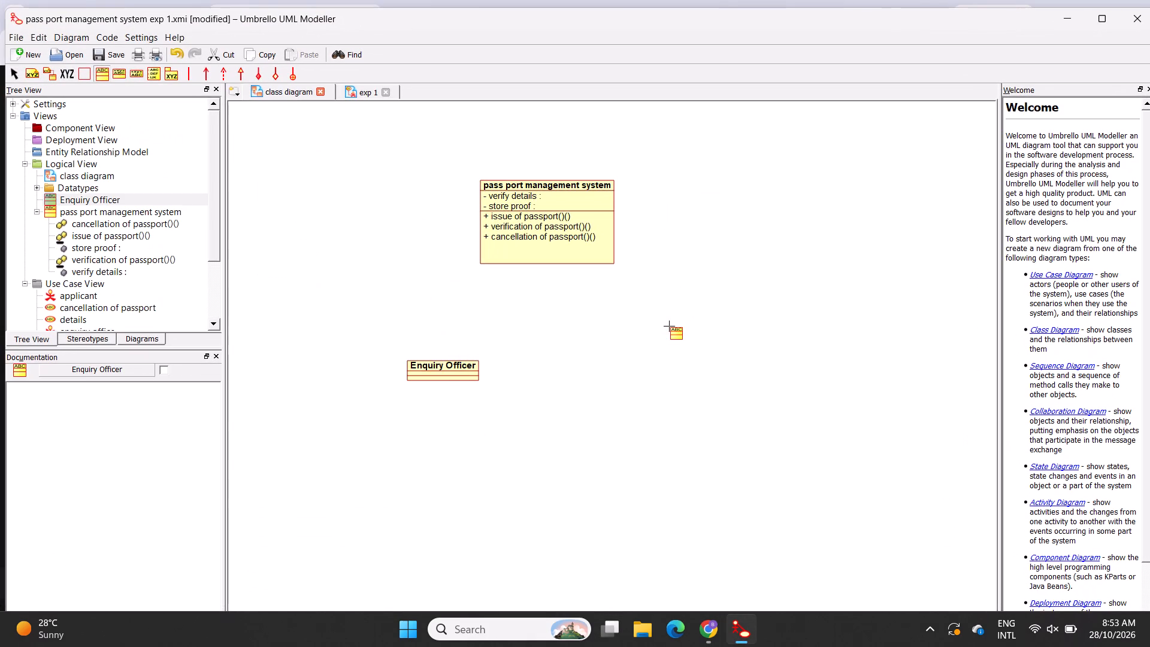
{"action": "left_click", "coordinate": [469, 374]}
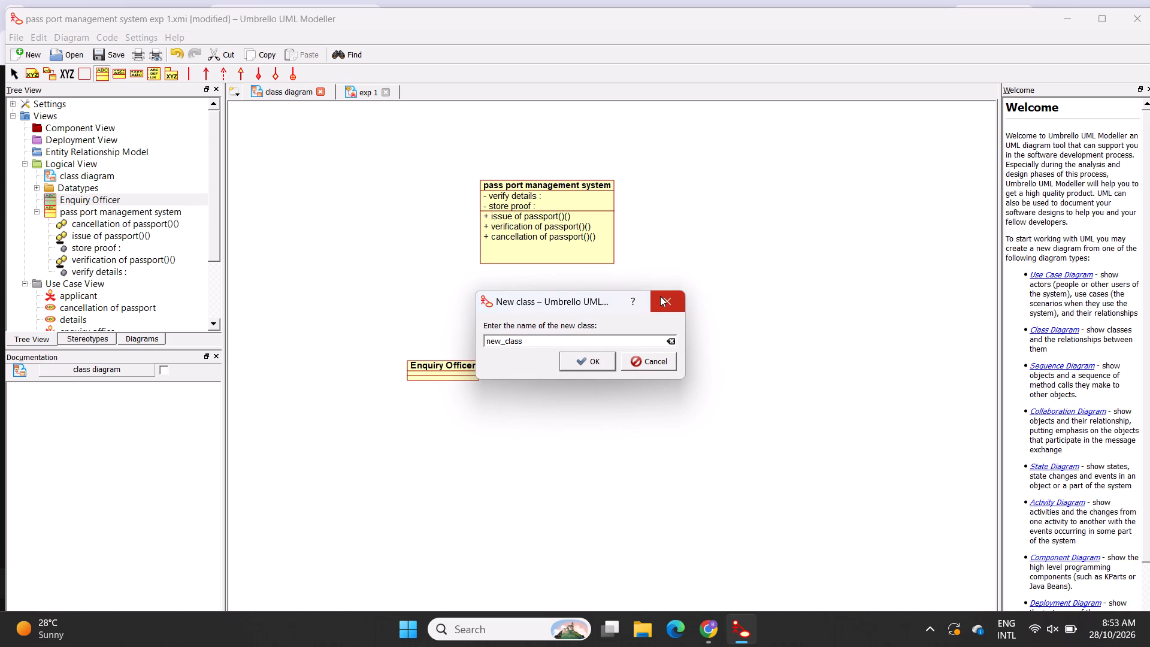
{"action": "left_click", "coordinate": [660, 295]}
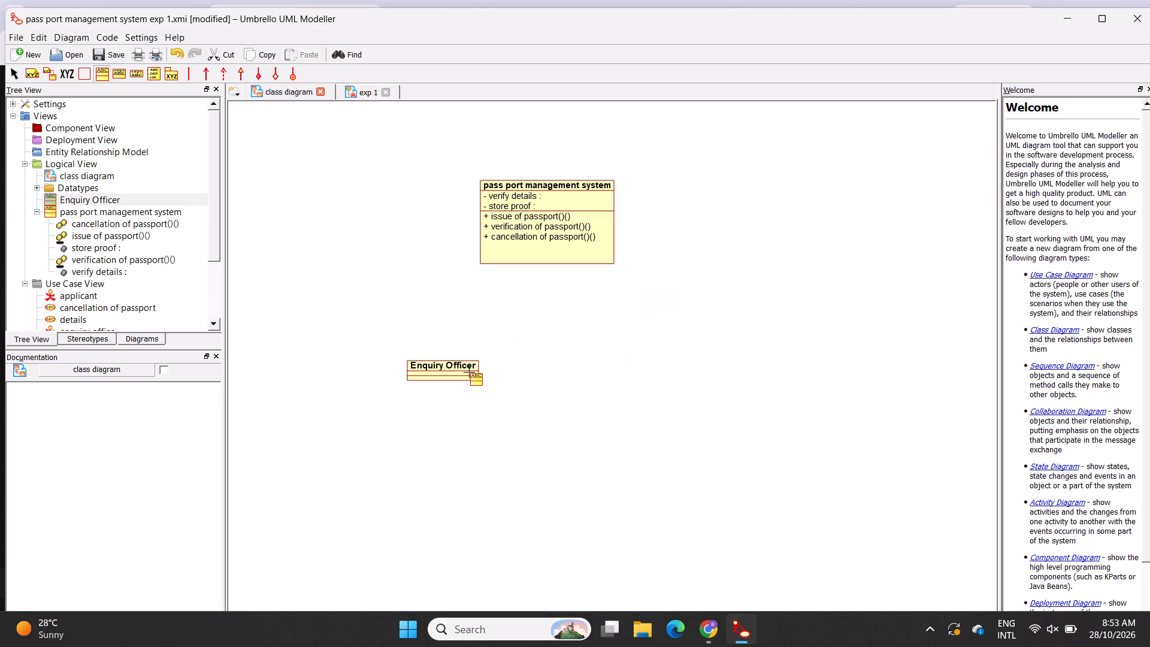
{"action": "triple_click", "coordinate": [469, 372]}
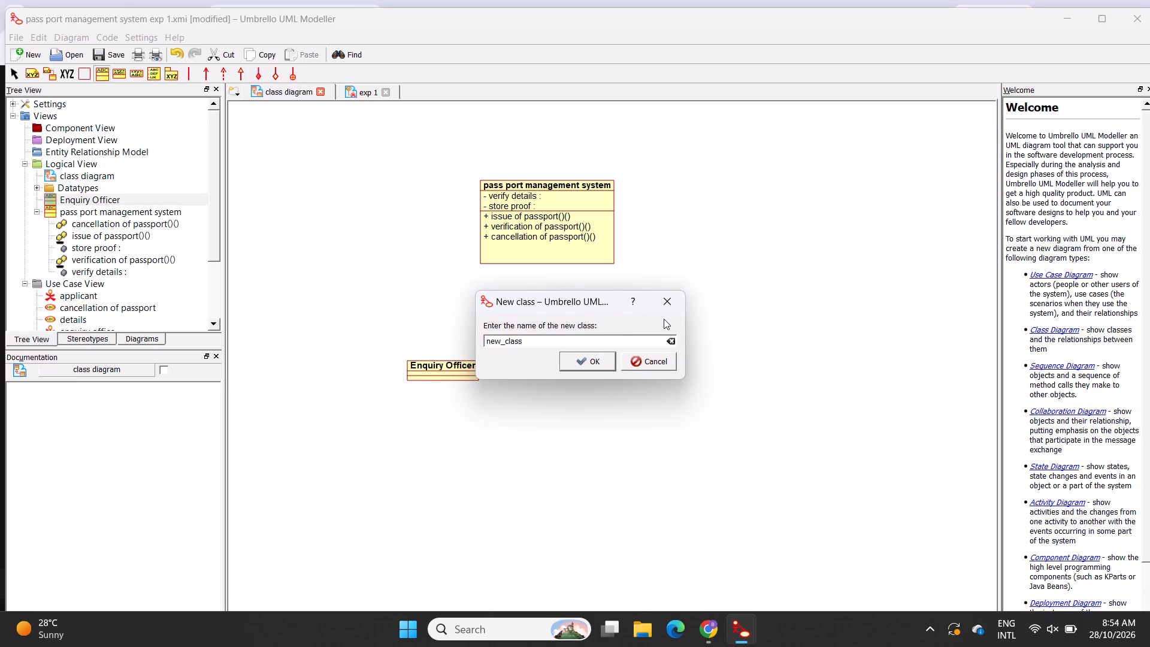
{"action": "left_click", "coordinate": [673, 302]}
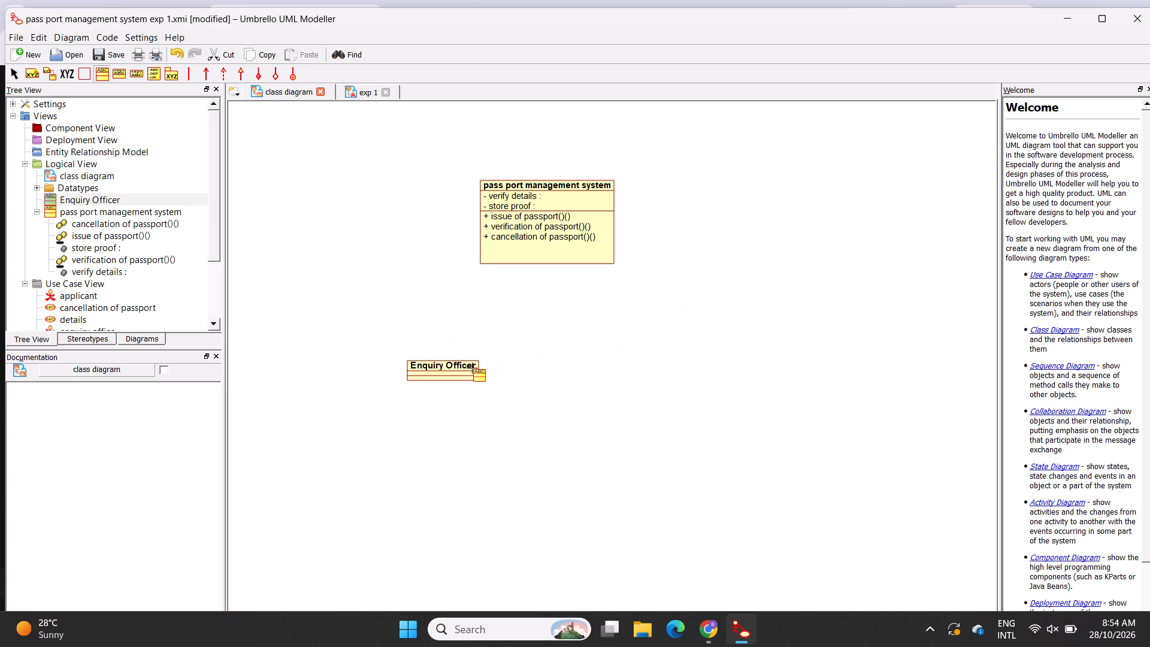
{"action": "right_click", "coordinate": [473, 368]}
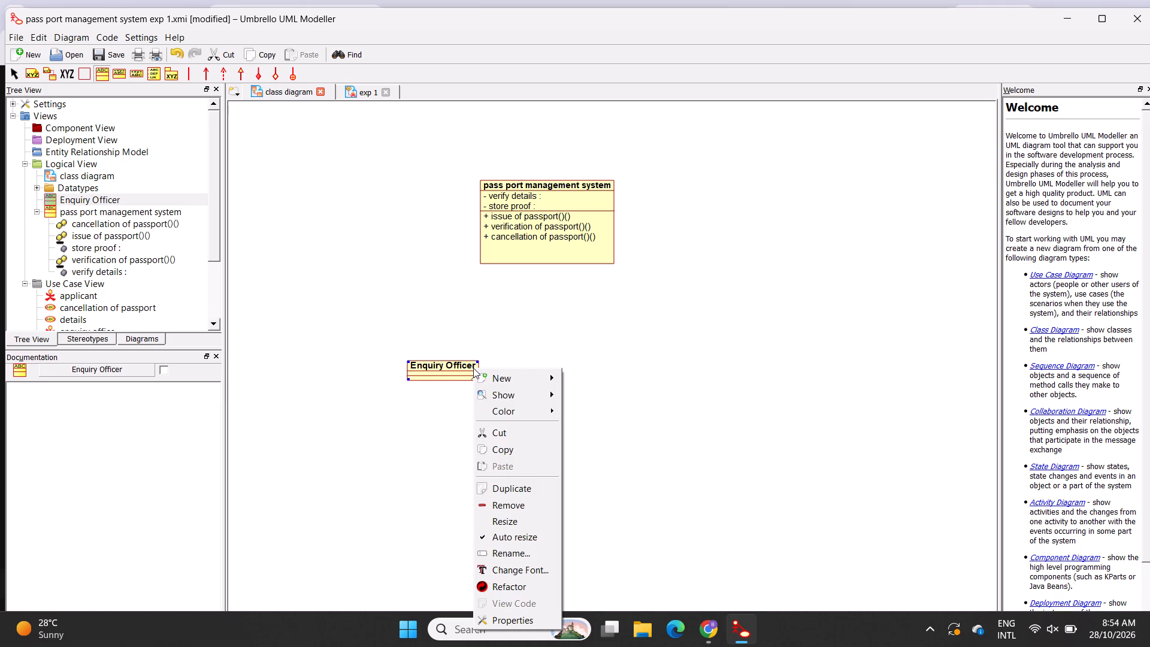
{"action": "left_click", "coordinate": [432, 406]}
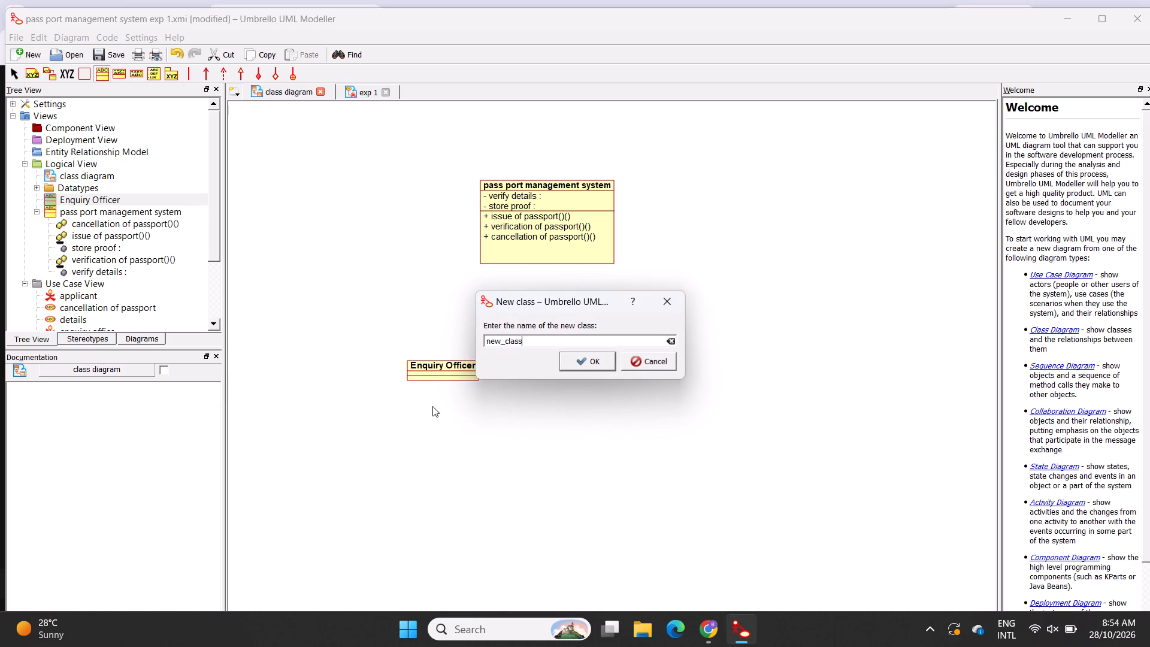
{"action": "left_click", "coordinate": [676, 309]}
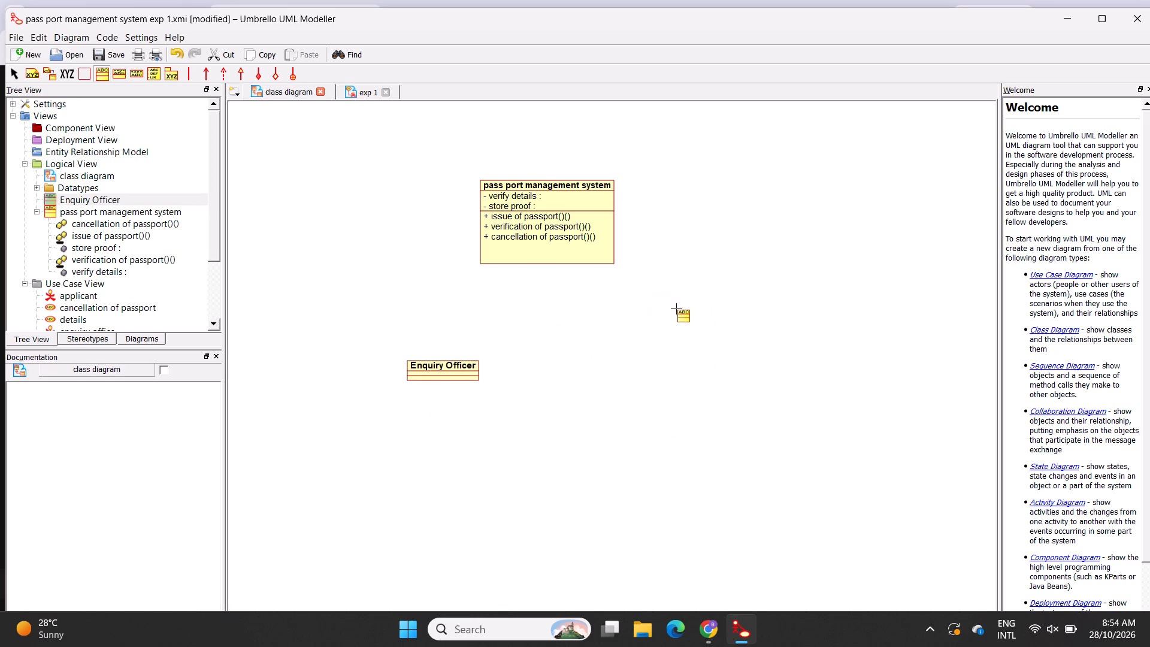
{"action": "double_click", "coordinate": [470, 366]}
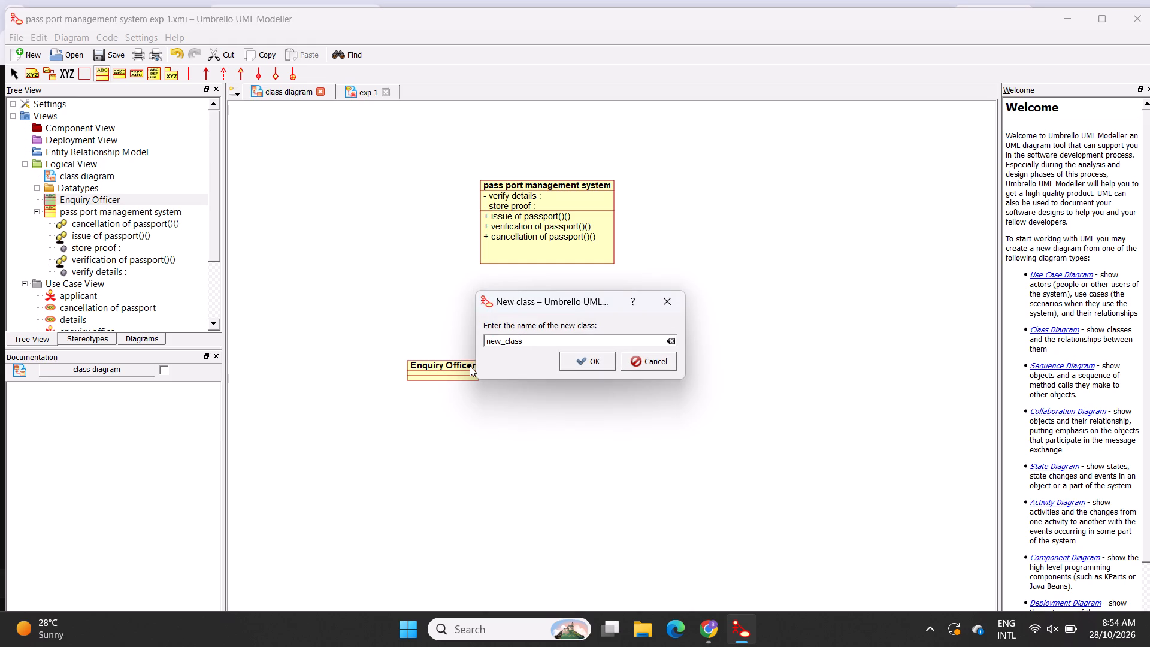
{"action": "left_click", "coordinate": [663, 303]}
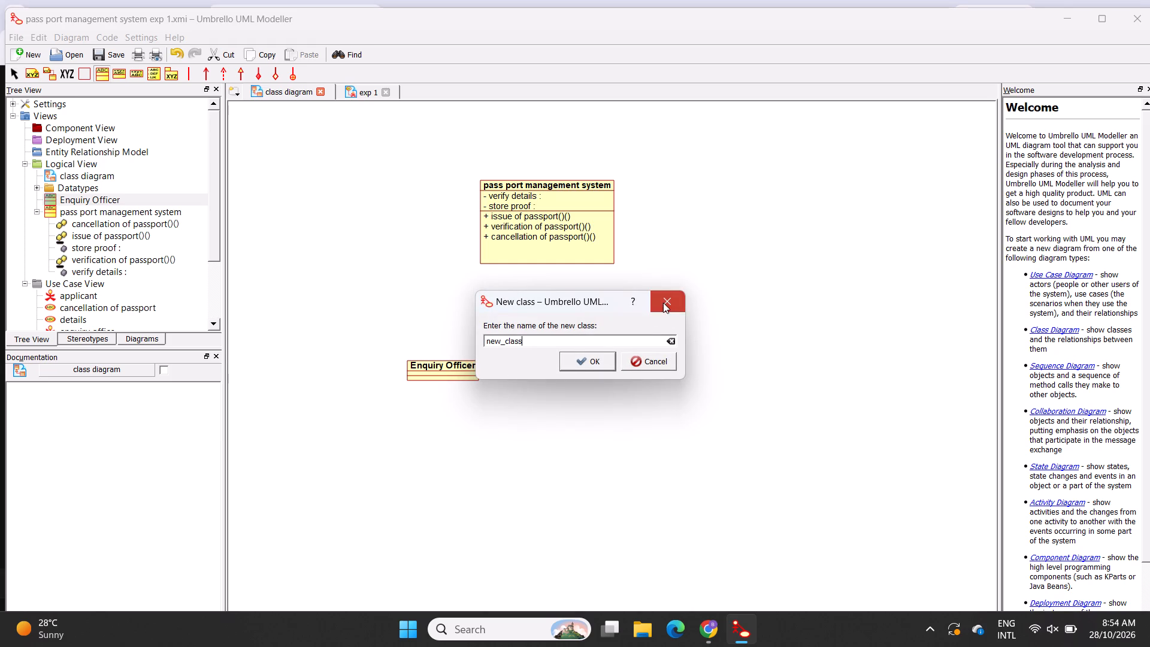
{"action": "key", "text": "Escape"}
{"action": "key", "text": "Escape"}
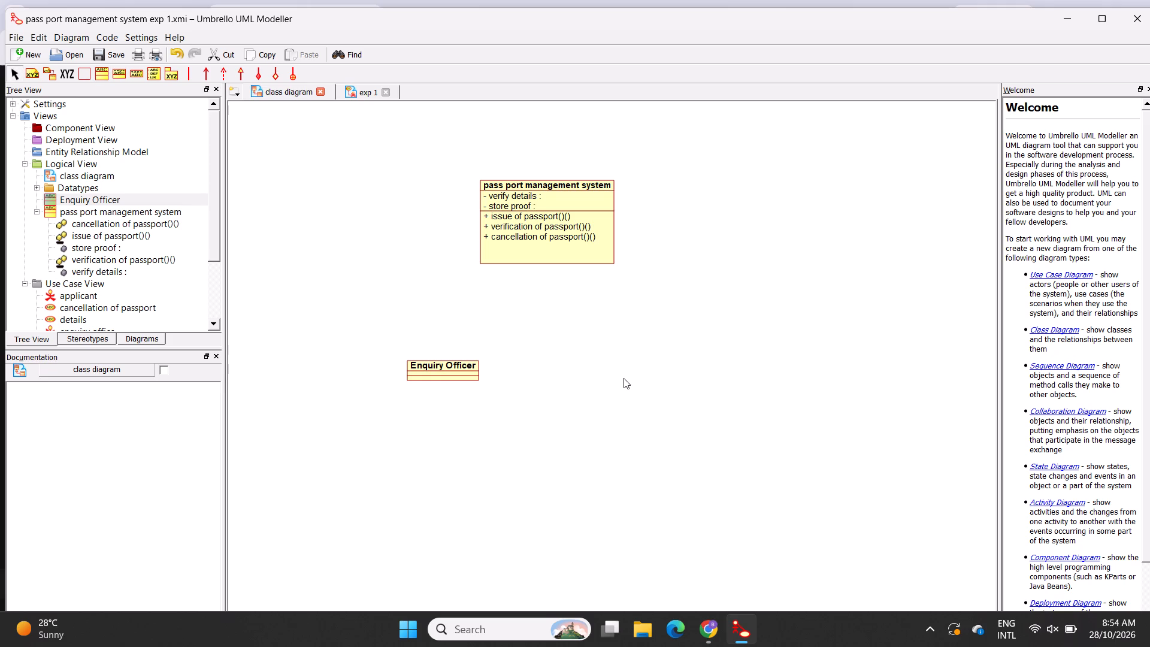
Add a private attribute "verification of details" to the Enquiry Officer class, copying the name from the OOAD record in Chrome, and close its properties.
{"action": "double_click", "coordinate": [449, 366]}
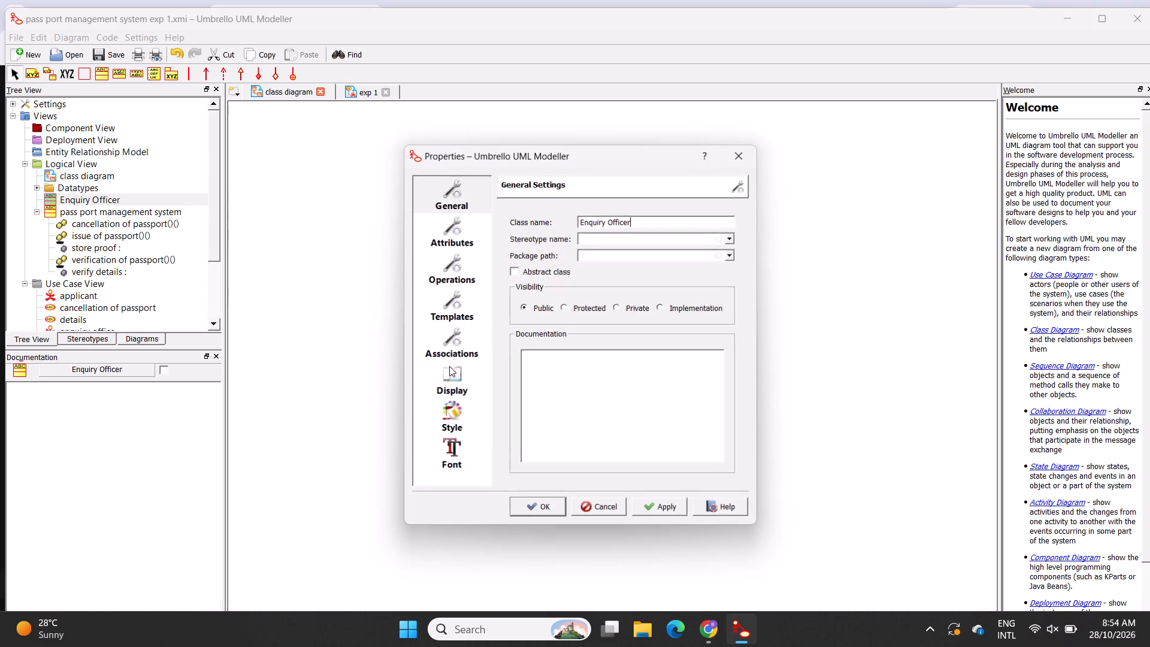
{"action": "left_click", "coordinate": [452, 237]}
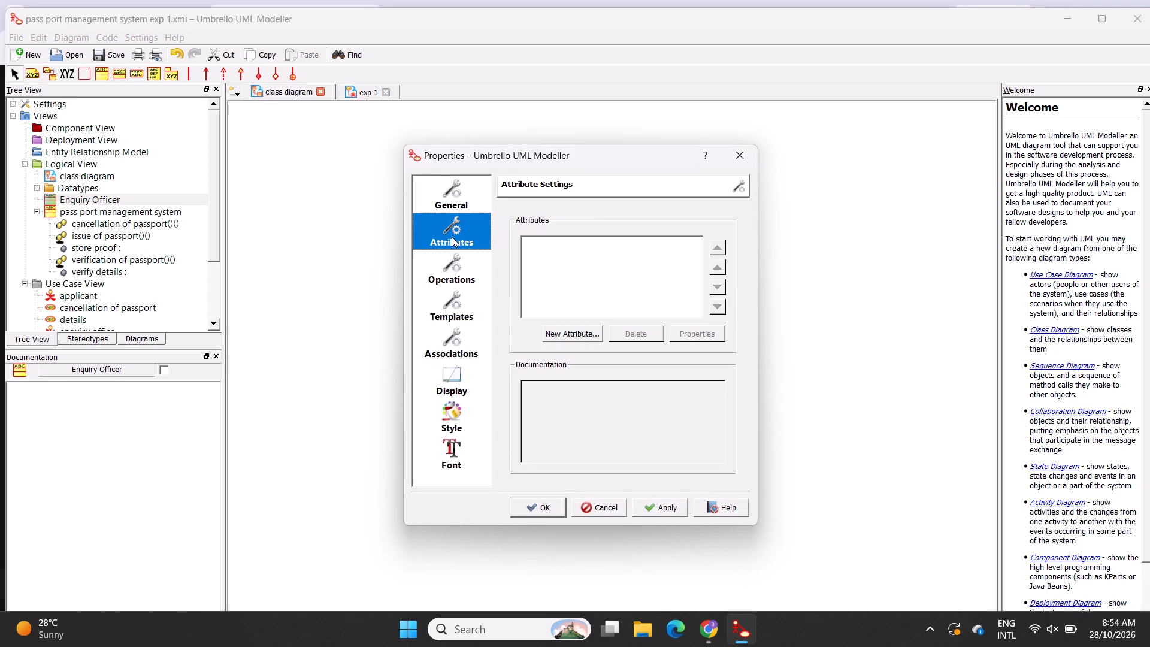
{"action": "left_click", "coordinate": [565, 330]}
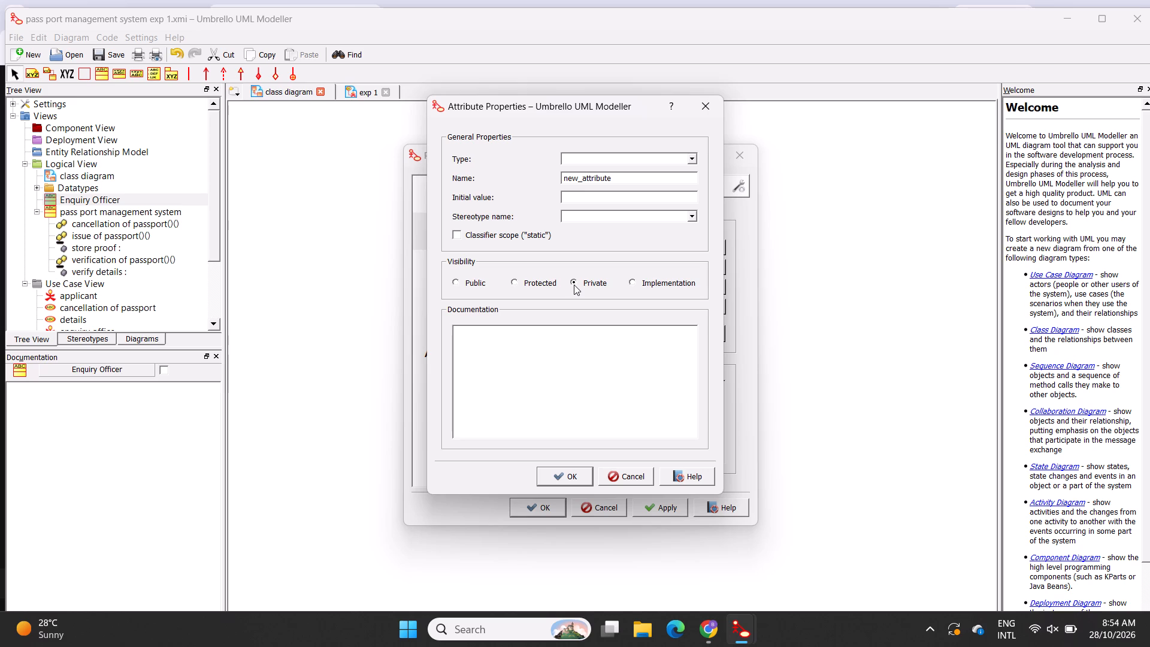
{"action": "key", "text": "ctrl+a"}
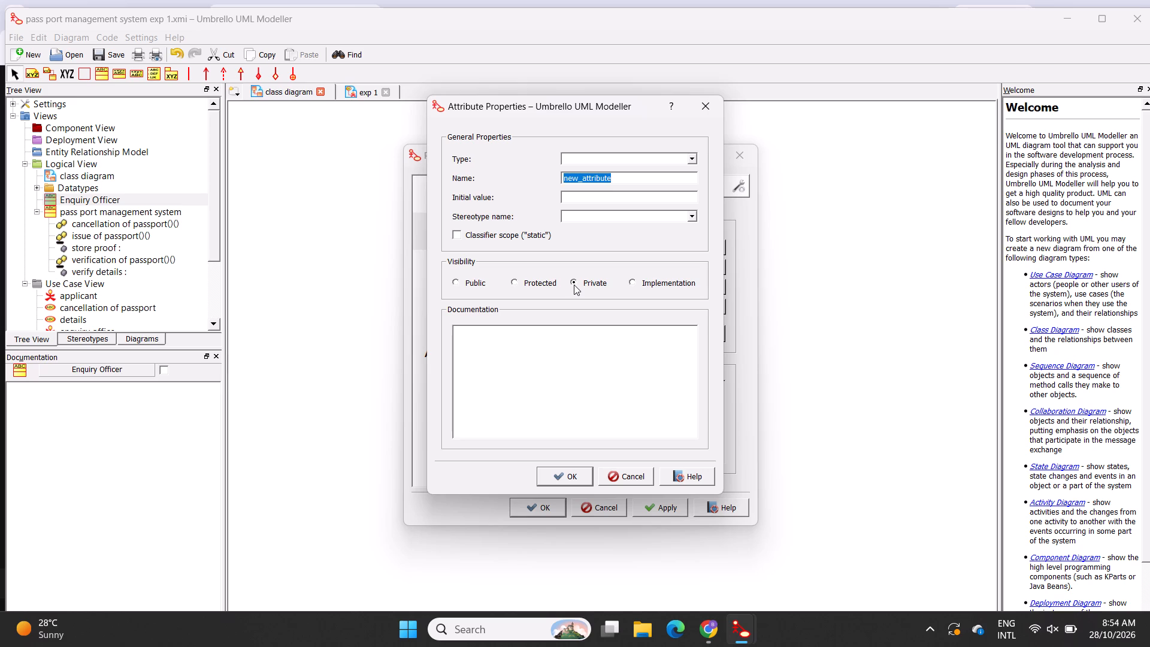
{"action": "left_click", "coordinate": [710, 260]}
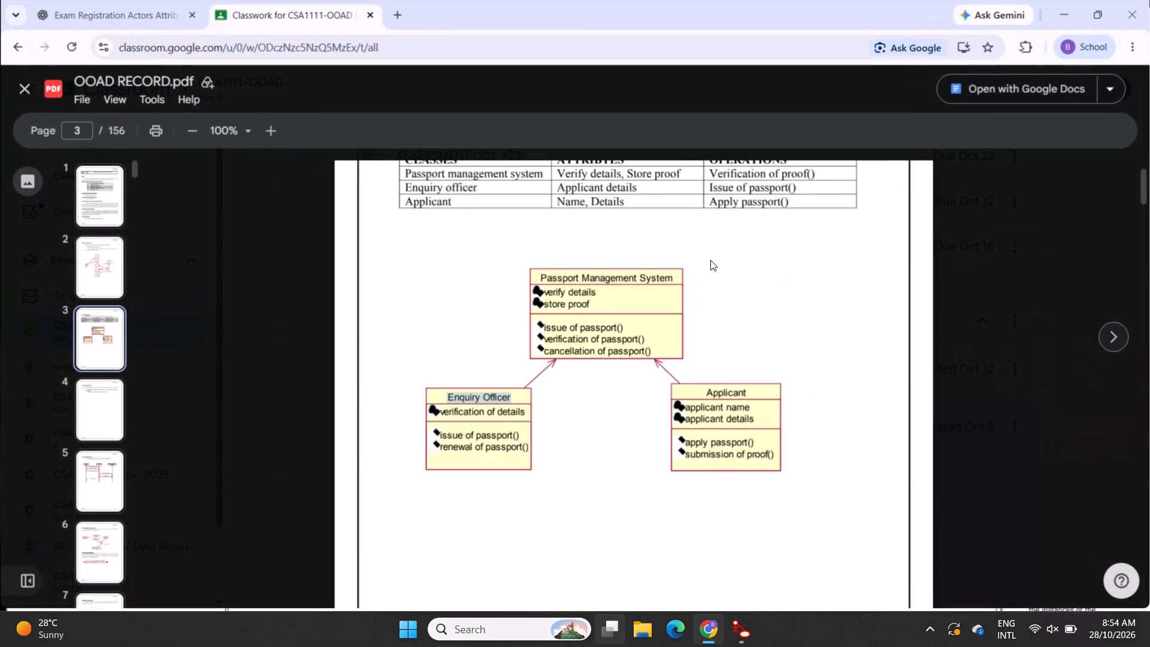
{"action": "left_click_drag", "start_coordinate": [437, 418], "coordinate": [501, 413]}
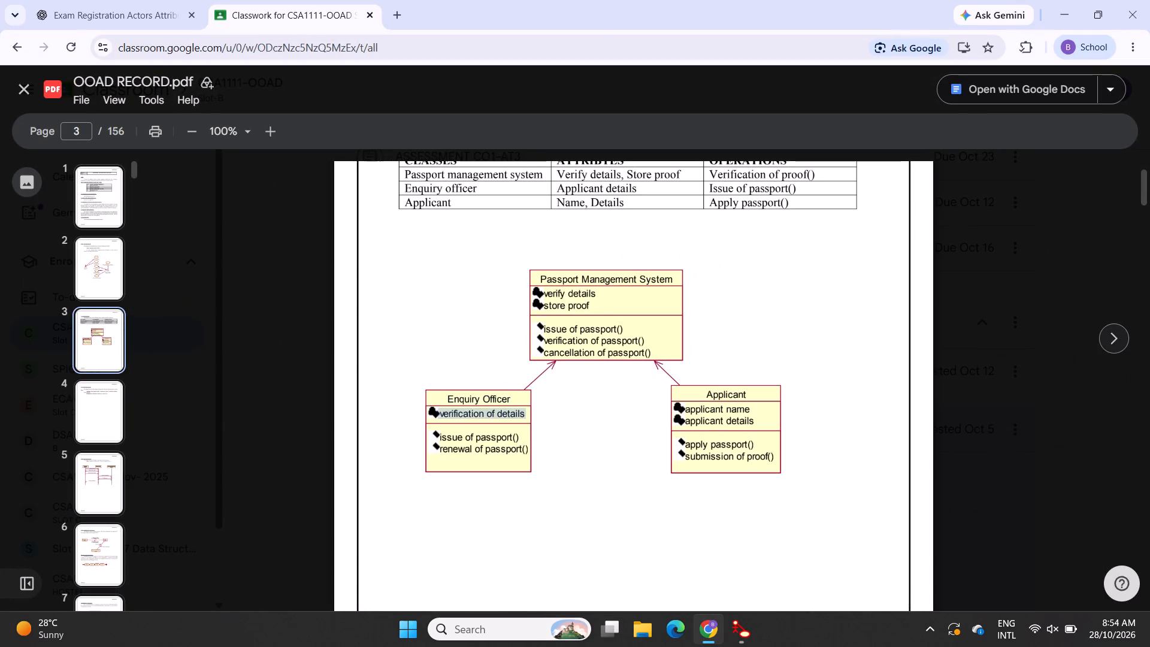
{"action": "left_click_drag", "start_coordinate": [501, 413], "coordinate": [519, 413]}
{"action": "key", "text": "ctrl+c"}
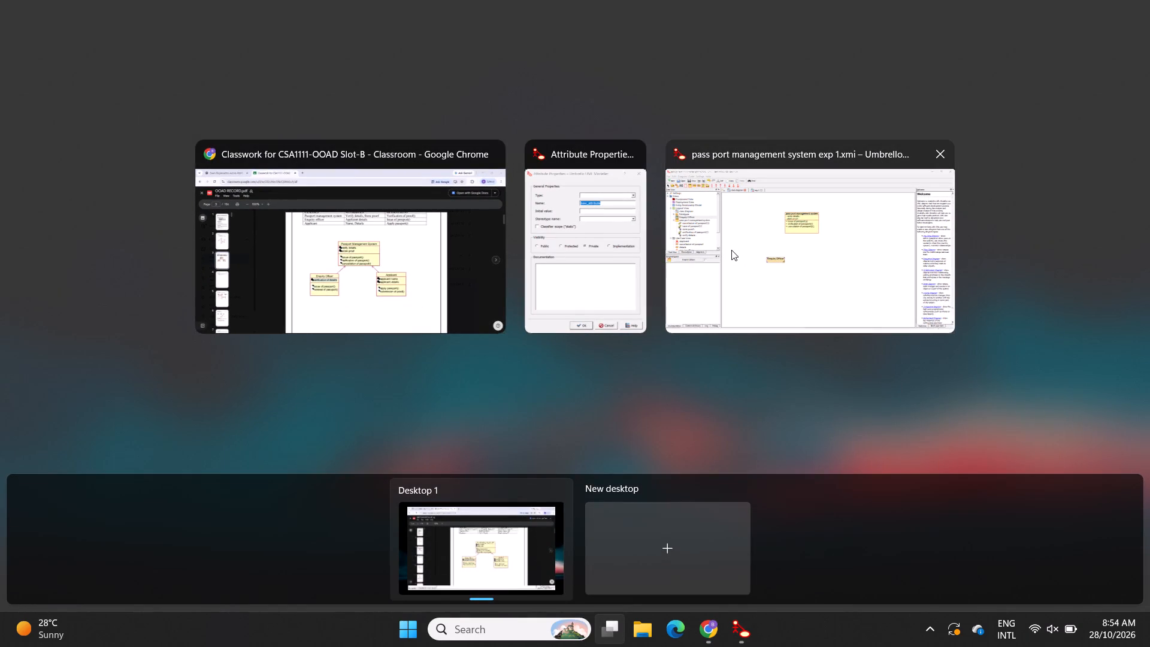
{"action": "left_click", "coordinate": [630, 259]}
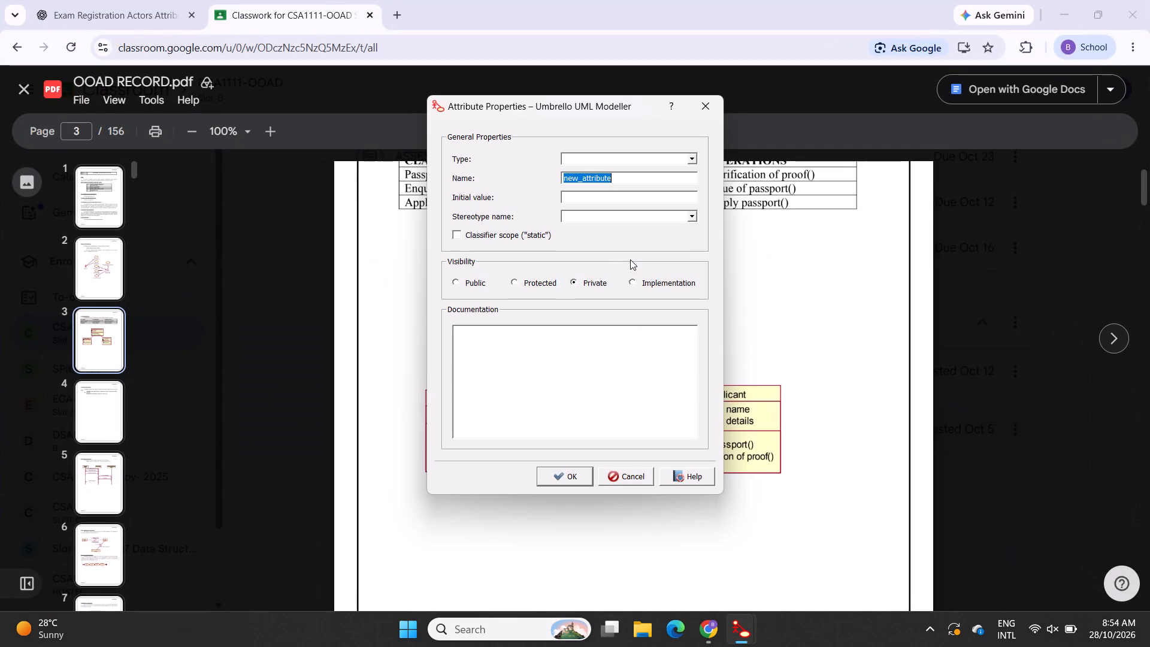
{"action": "key", "text": "ctrl+v"}
{"action": "key", "text": "Return"}
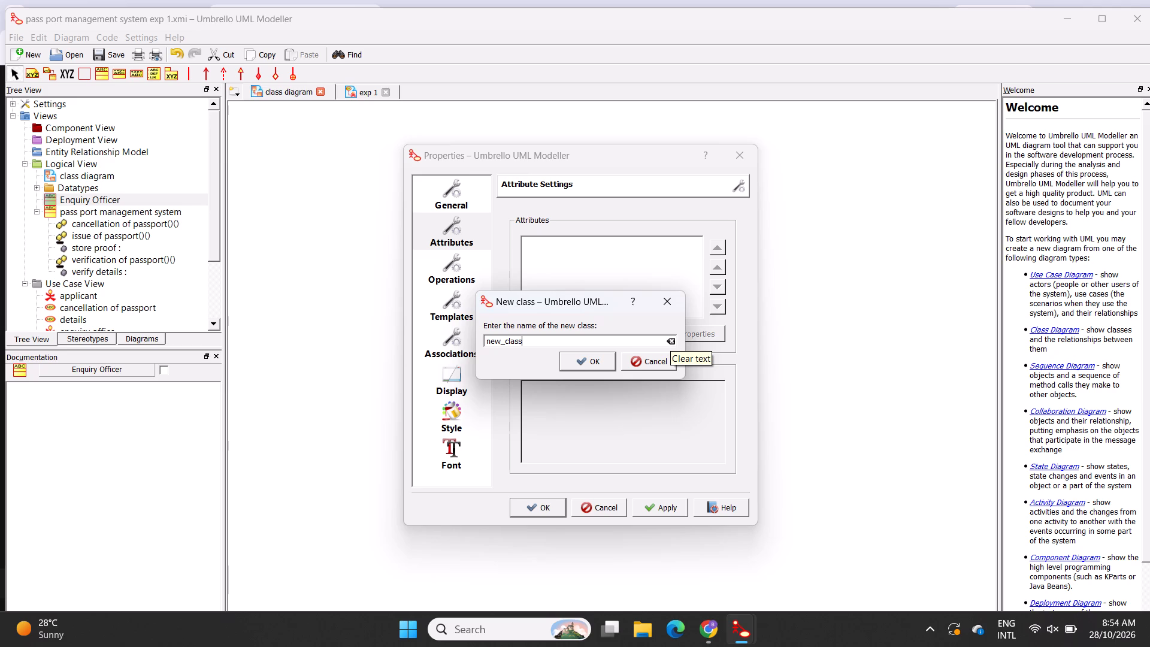
{"action": "left_click", "coordinate": [654, 363]}
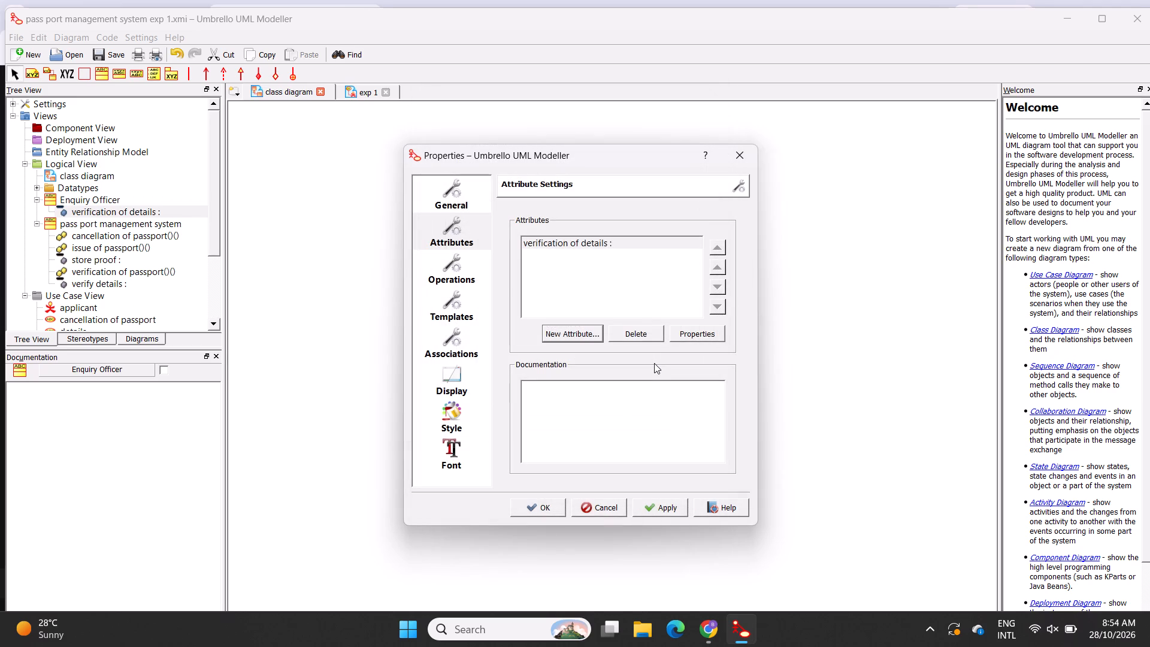
{"action": "left_click", "coordinate": [577, 331]}
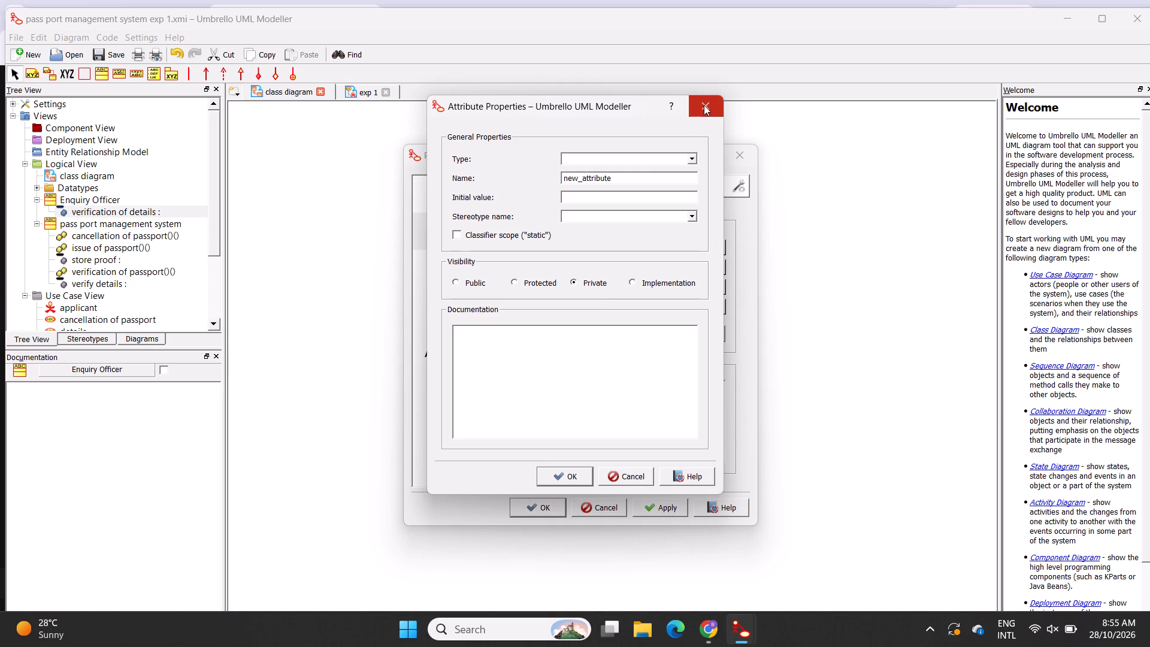
{"action": "left_click", "coordinate": [704, 105]}
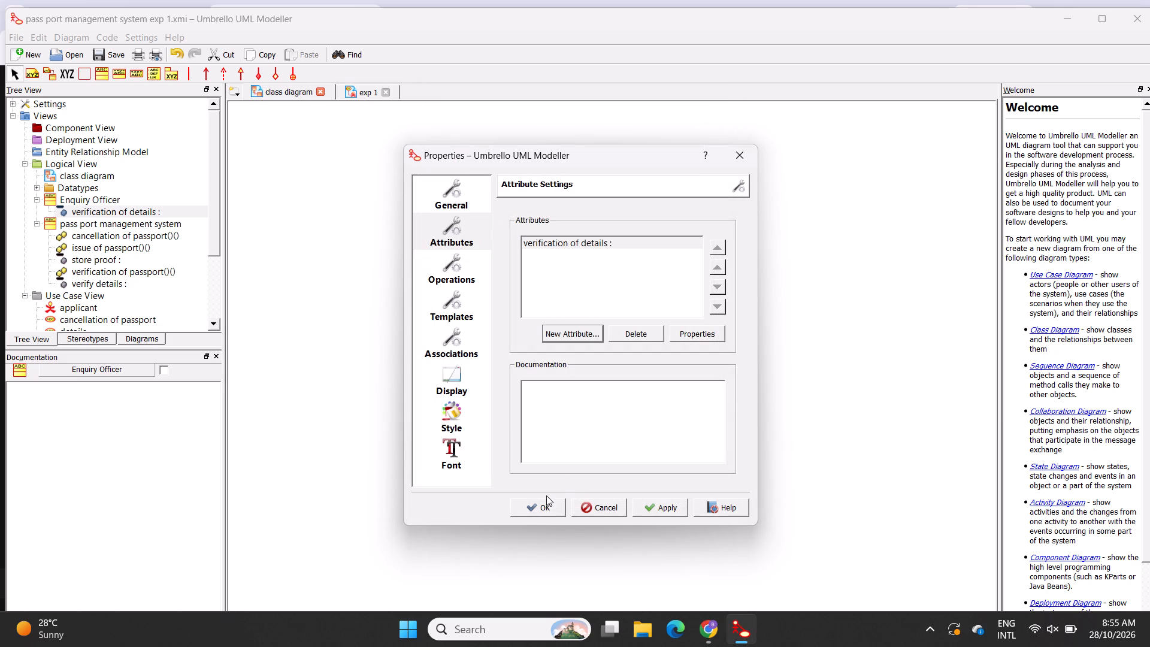
{"action": "left_click", "coordinate": [542, 504]}
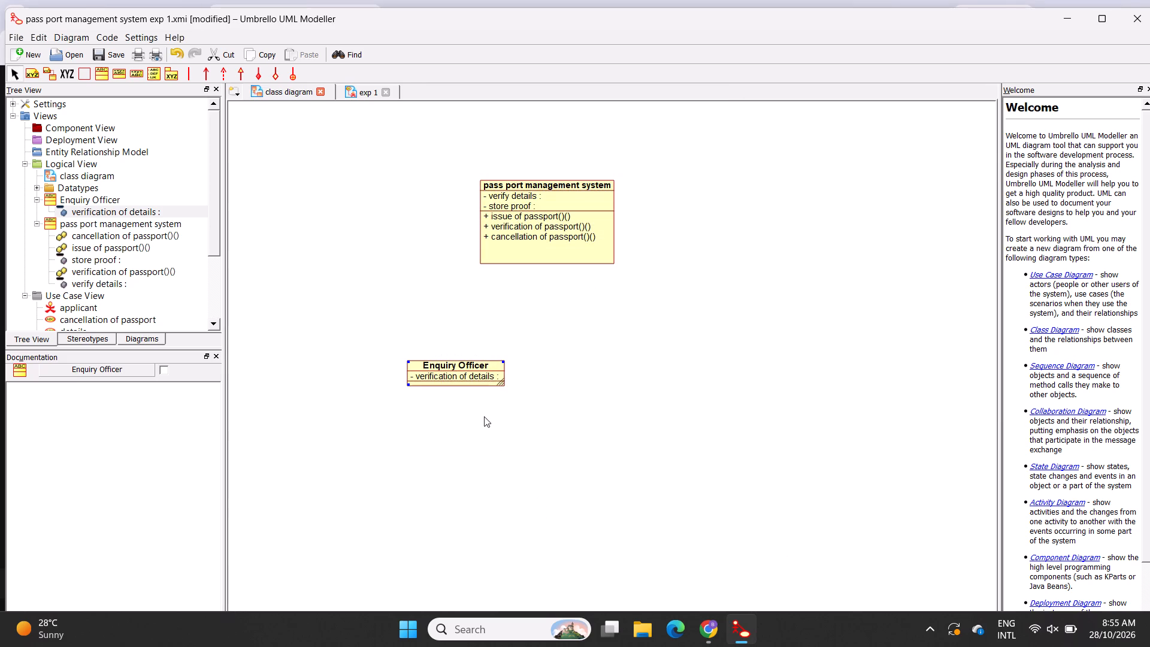
Add a public operation "issue of passport()" to the Enquiry Officer class, copying the name from the OOAD record in Chrome.
{"action": "double_click", "coordinate": [474, 376]}
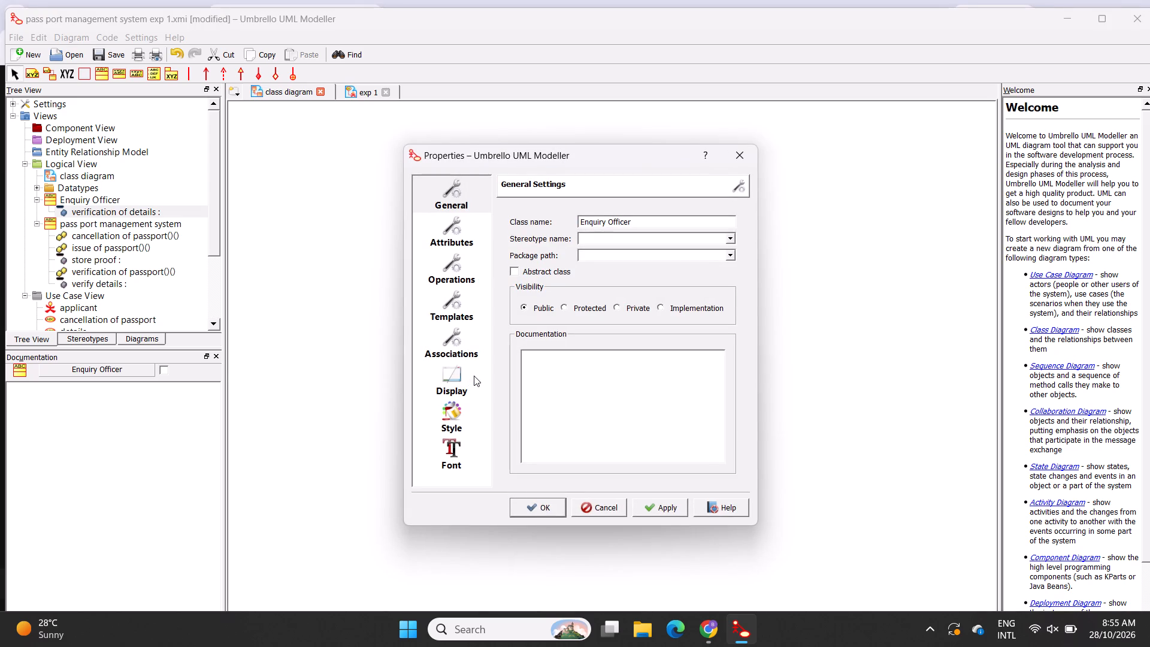
{"action": "left_click", "coordinate": [455, 257]}
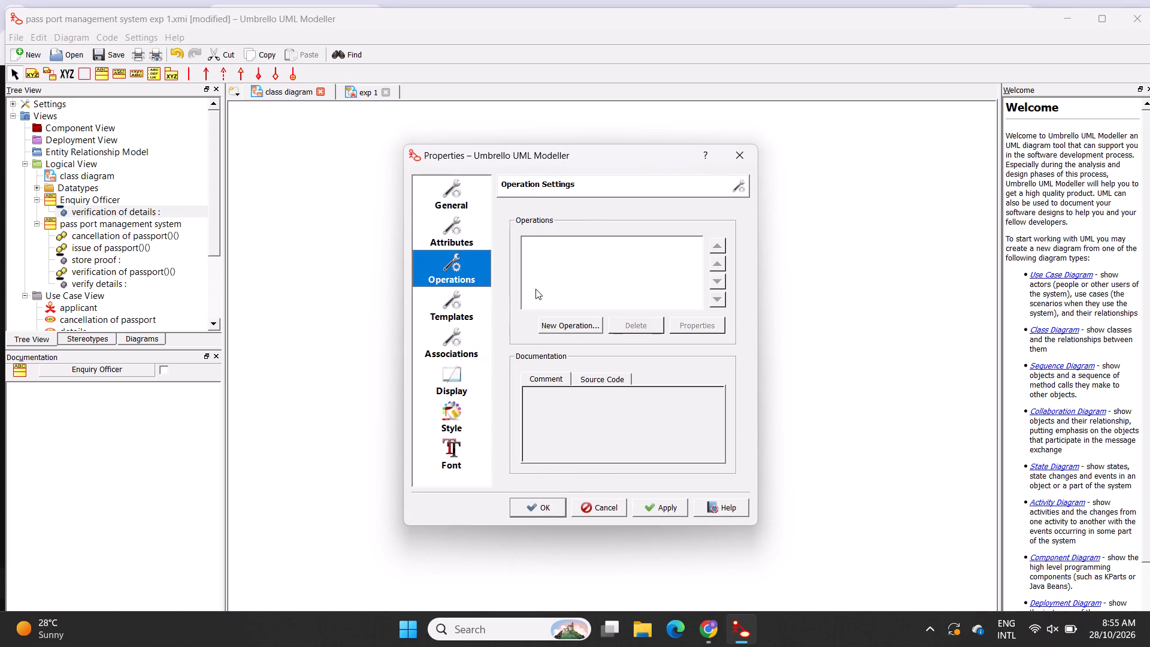
{"action": "left_click", "coordinate": [569, 326]}
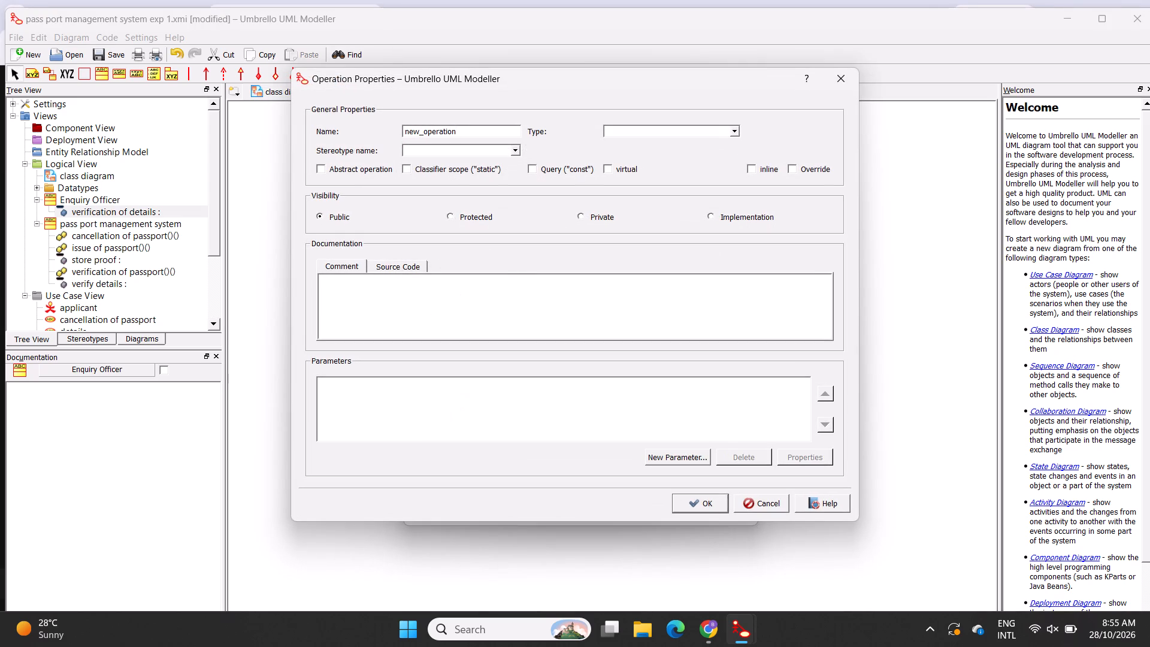
{"action": "key", "text": "ctrl+a"}
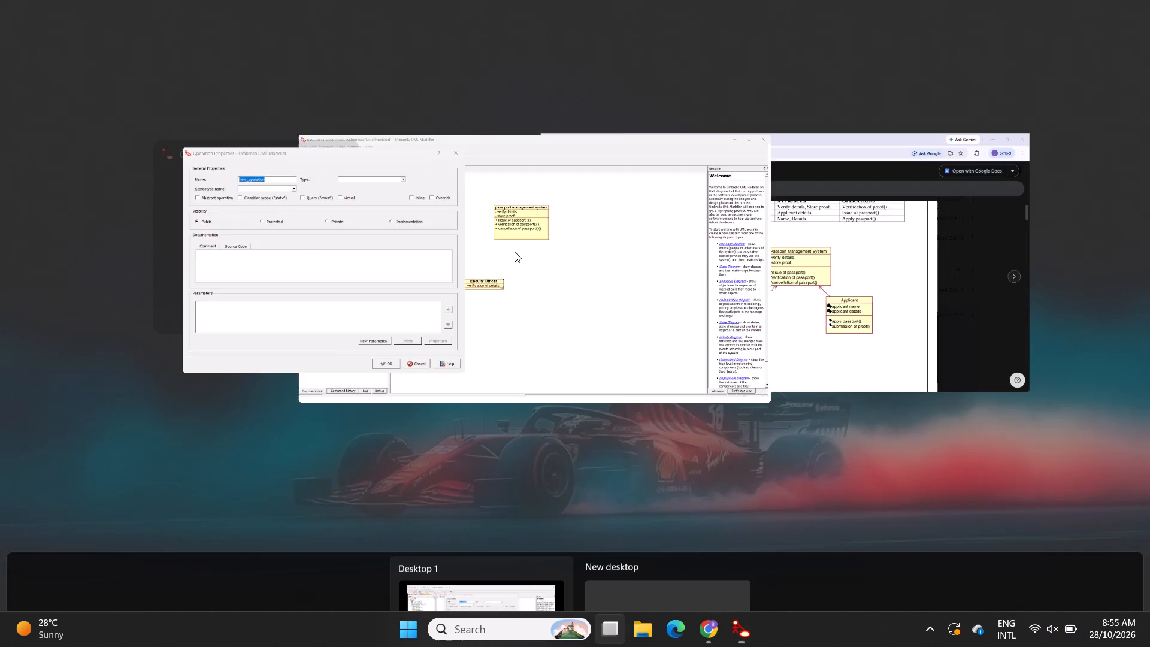
{"action": "left_click", "coordinate": [820, 290]}
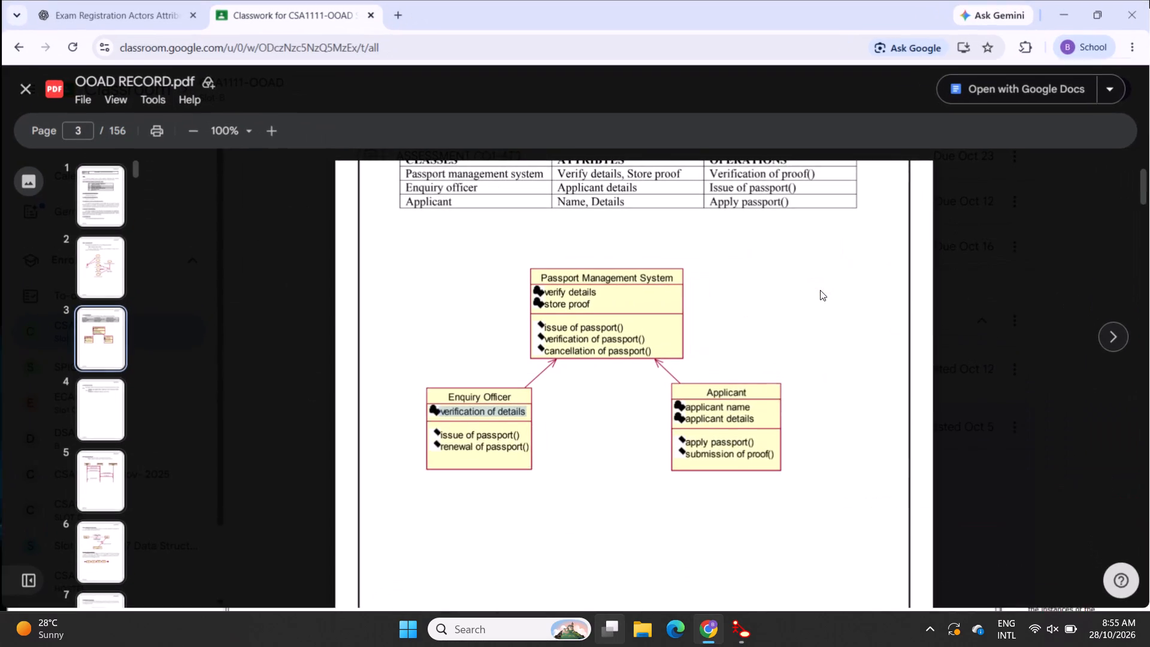
{"action": "left_click_drag", "start_coordinate": [440, 437], "coordinate": [522, 437]}
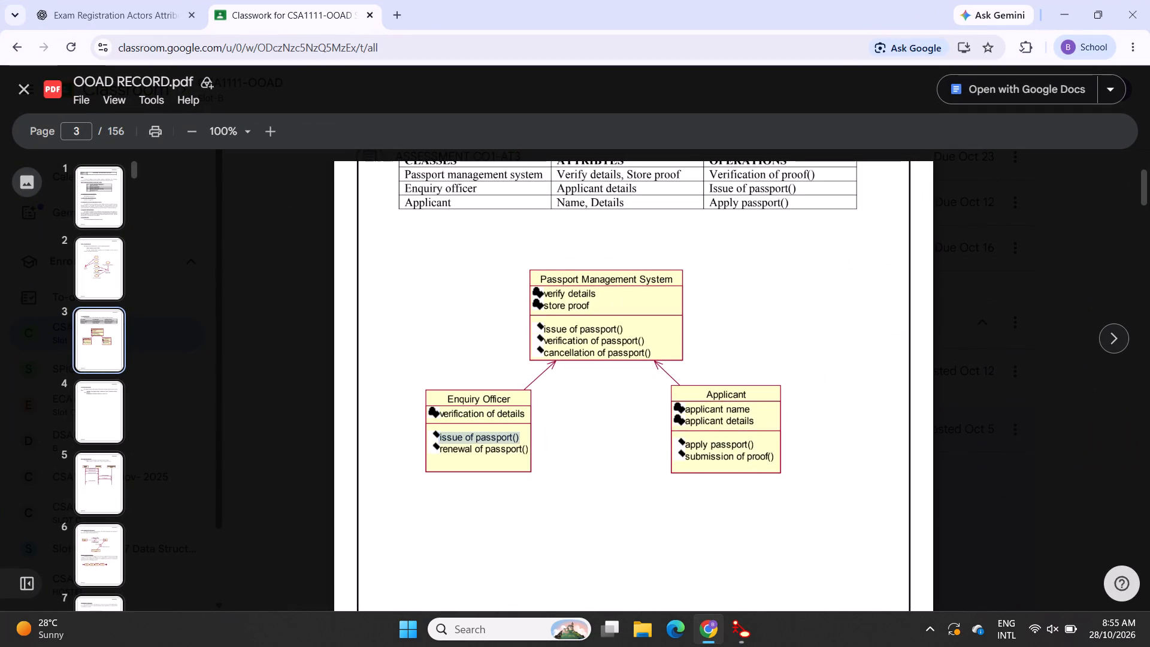
{"action": "key", "text": "ctrl+c"}
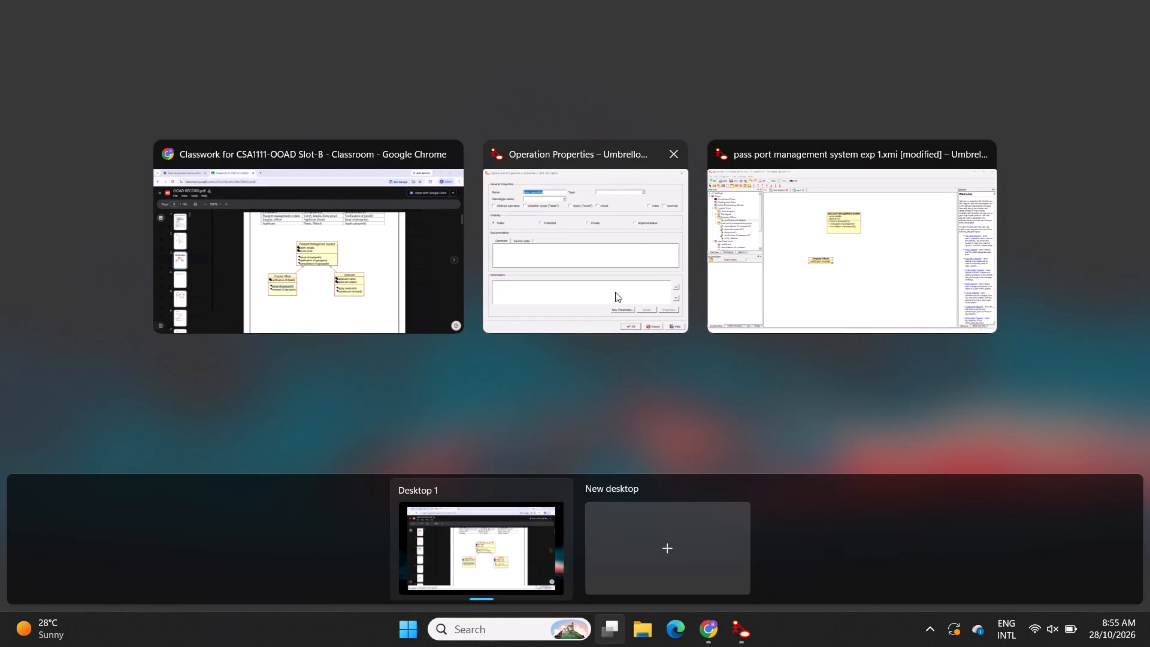
{"action": "left_click", "coordinate": [615, 291]}
{"action": "key", "text": "ctrl+v"}
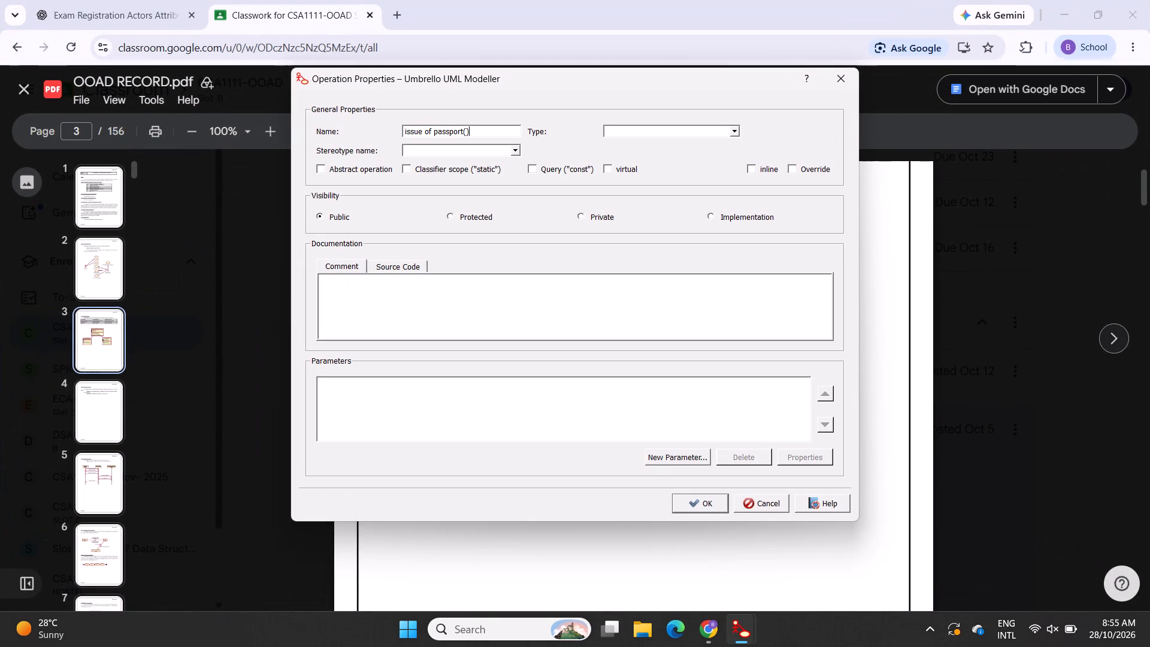
{"action": "left_click", "coordinate": [718, 501]}
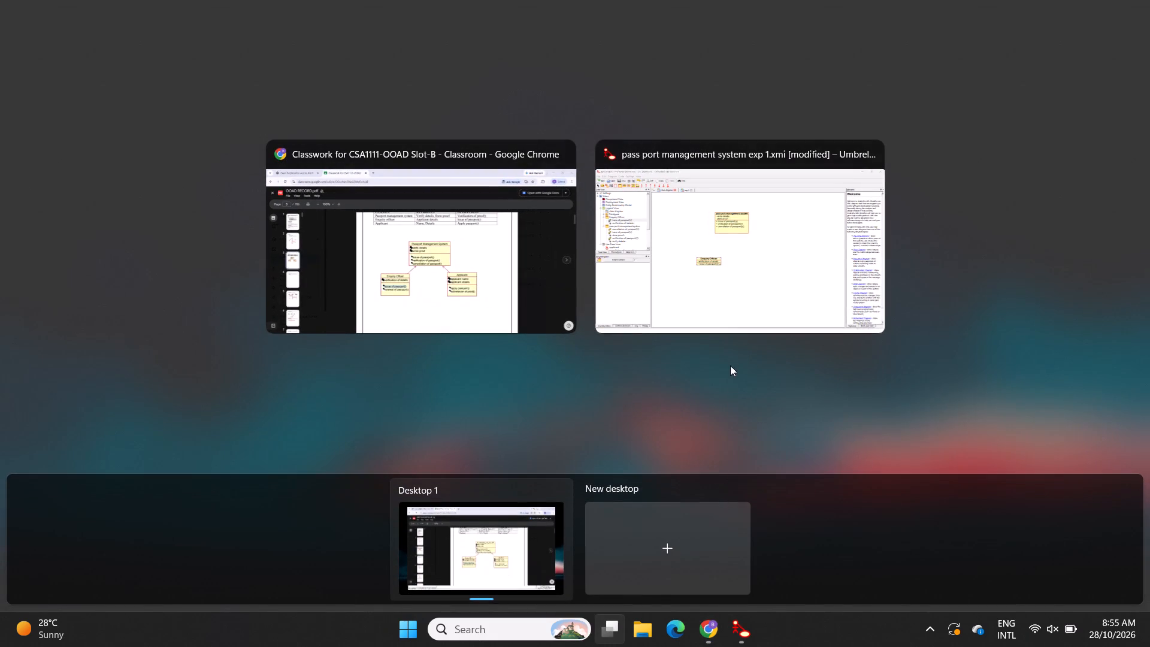
Add a public operation "renewal of passport()" to the Enquiry Officer class, copying the name from the OOAD record in Chrome, and close its properties.
{"action": "left_click", "coordinate": [739, 323]}
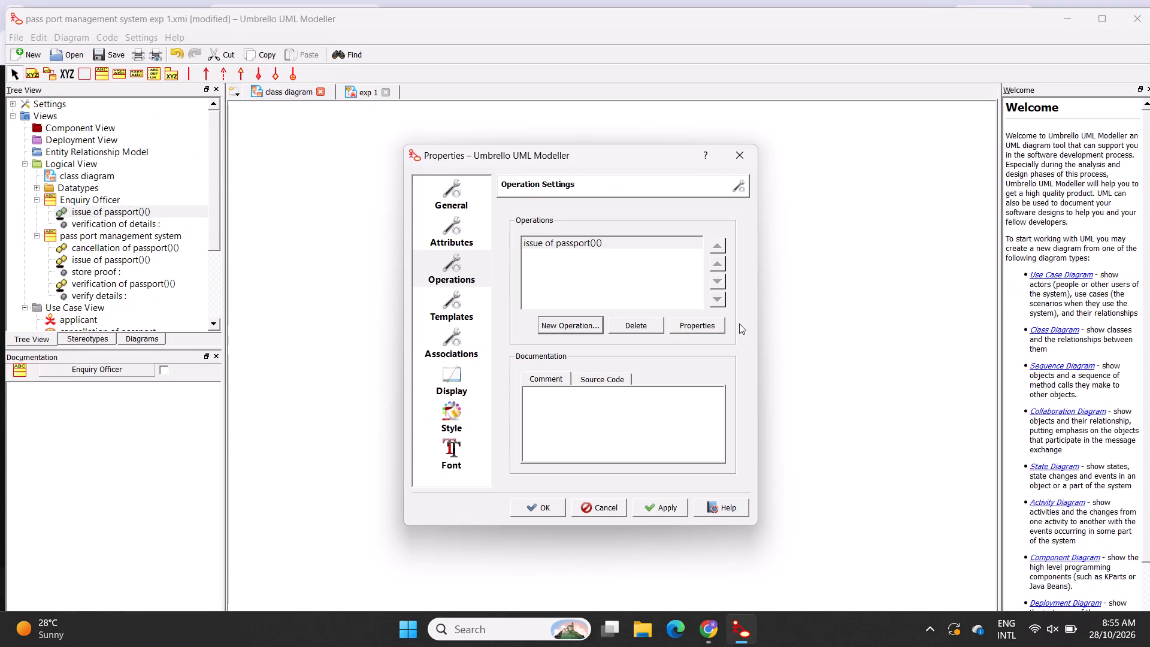
{"action": "left_click", "coordinate": [594, 328]}
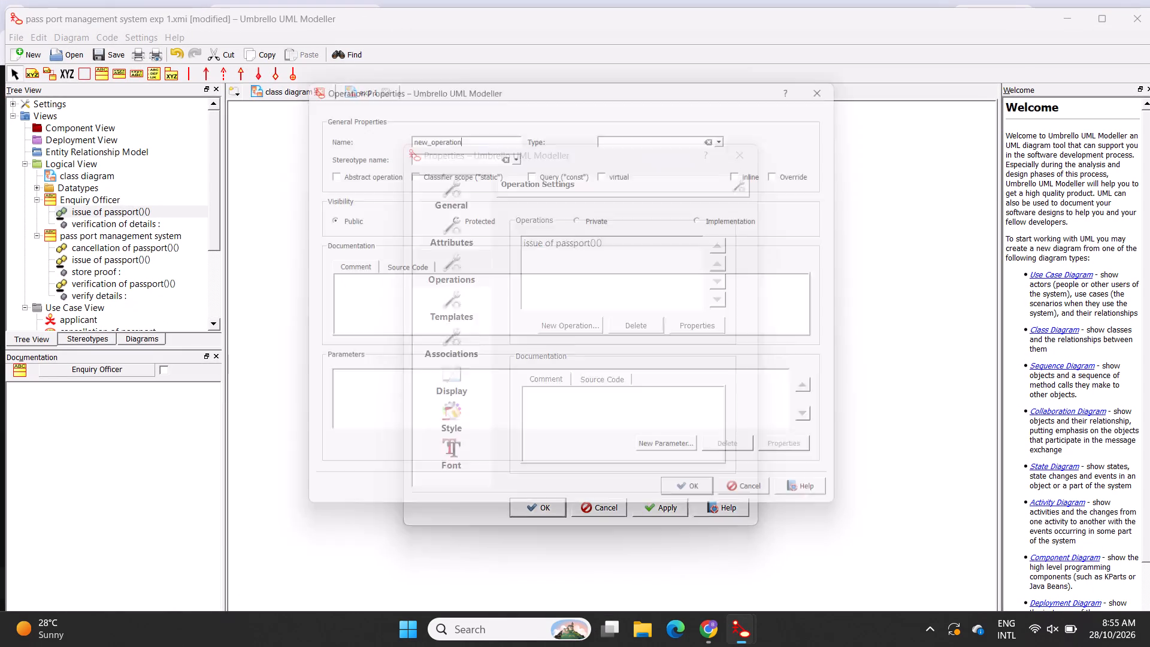
{"action": "key", "text": "ctrl+a"}
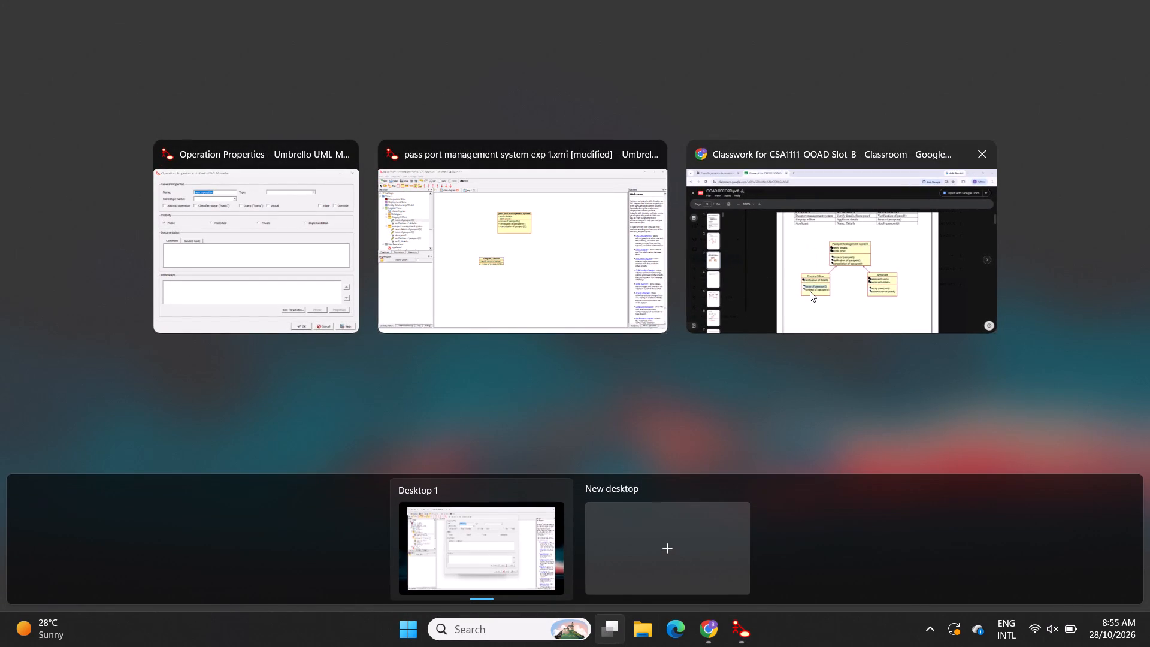
{"action": "left_click", "coordinate": [810, 291]}
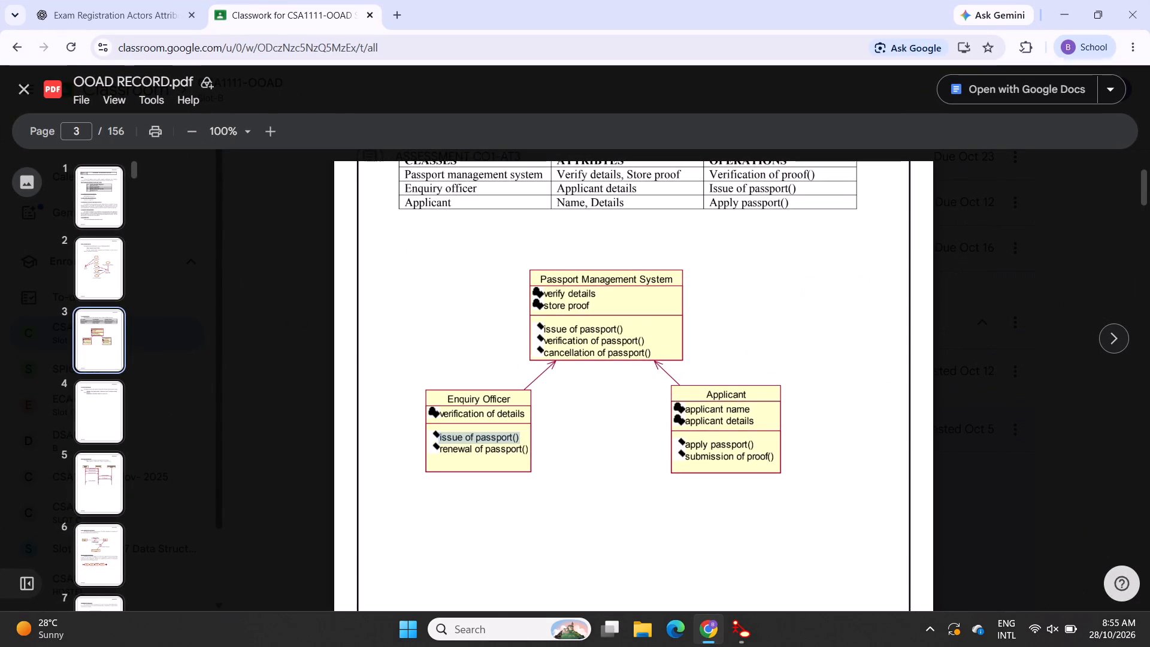
{"action": "left_click_drag", "start_coordinate": [438, 452], "coordinate": [528, 448]}
{"action": "key", "text": "ctrl+c"}
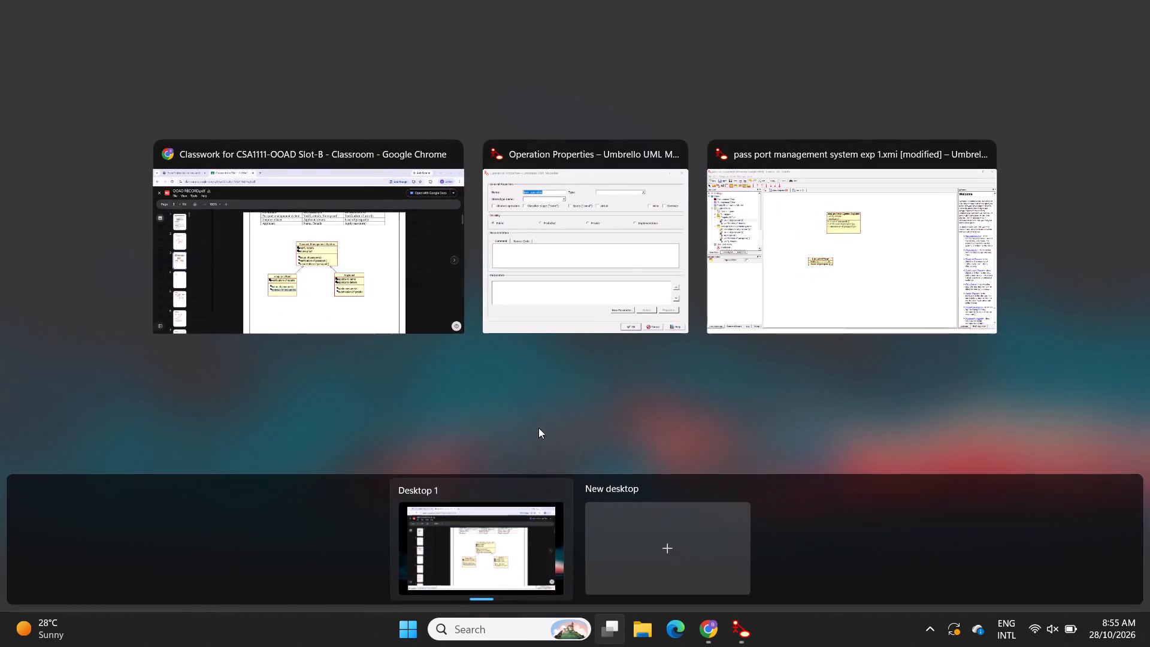
{"action": "left_click", "coordinate": [776, 286]}
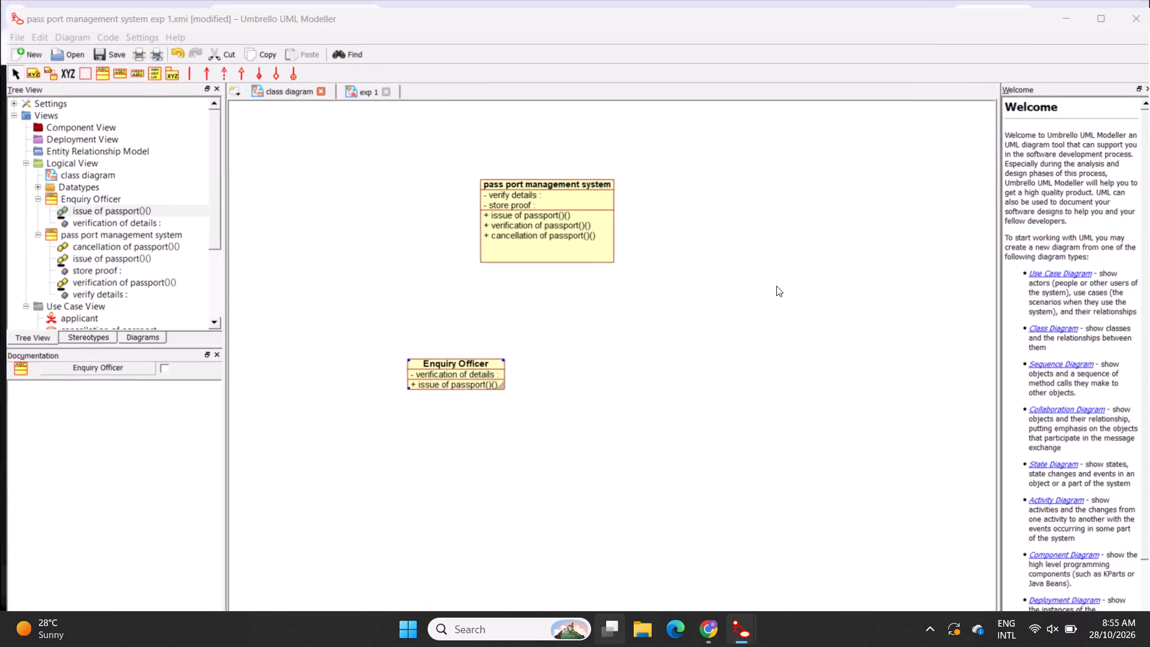
{"action": "key", "text": "ctrl+v"}
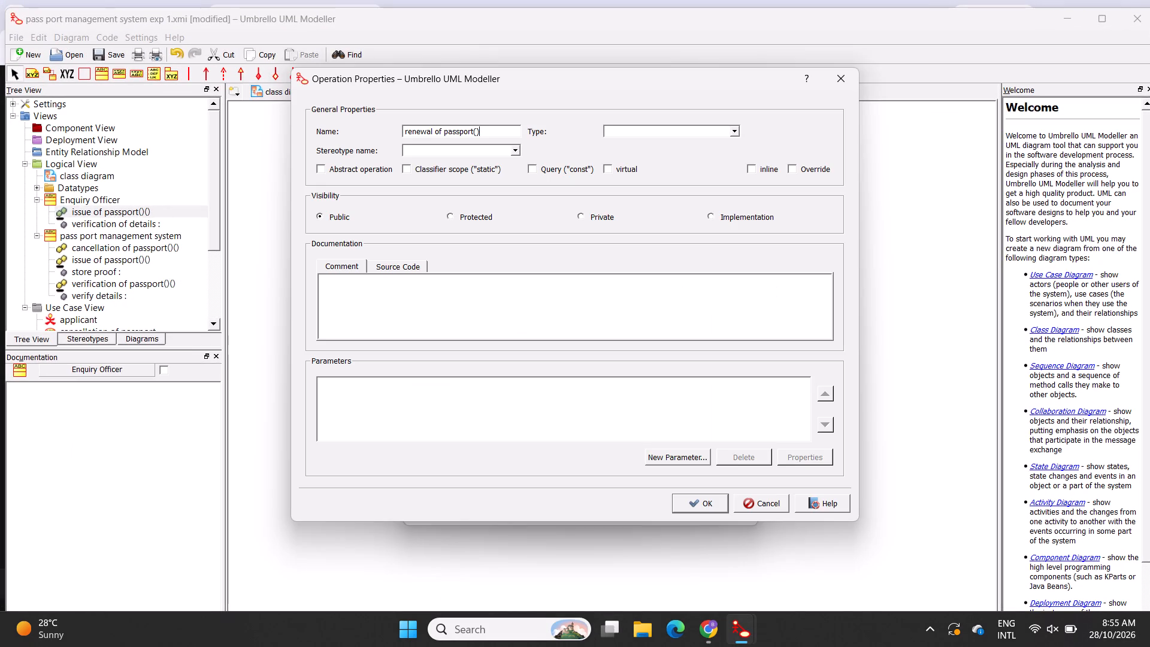
{"action": "key", "text": "Return"}
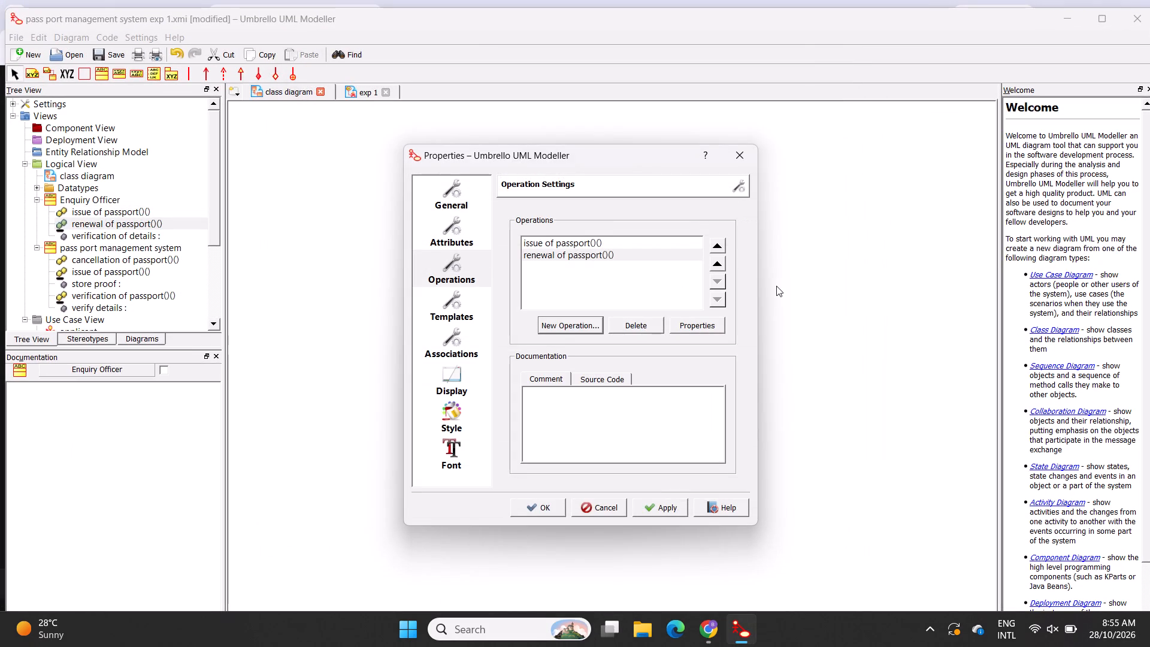
{"action": "left_click", "coordinate": [552, 510]}
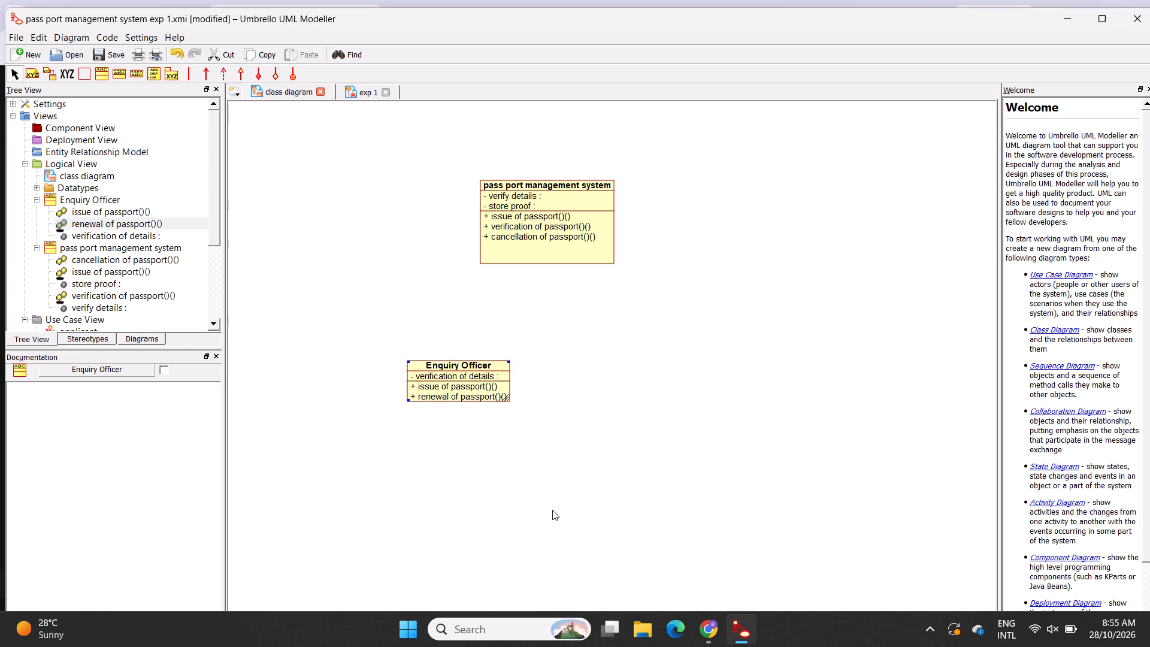
Resize the Enquiry Officer class box slightly wider and taller, leaving blank space below its operations.
{"action": "left_click", "coordinate": [507, 395]}
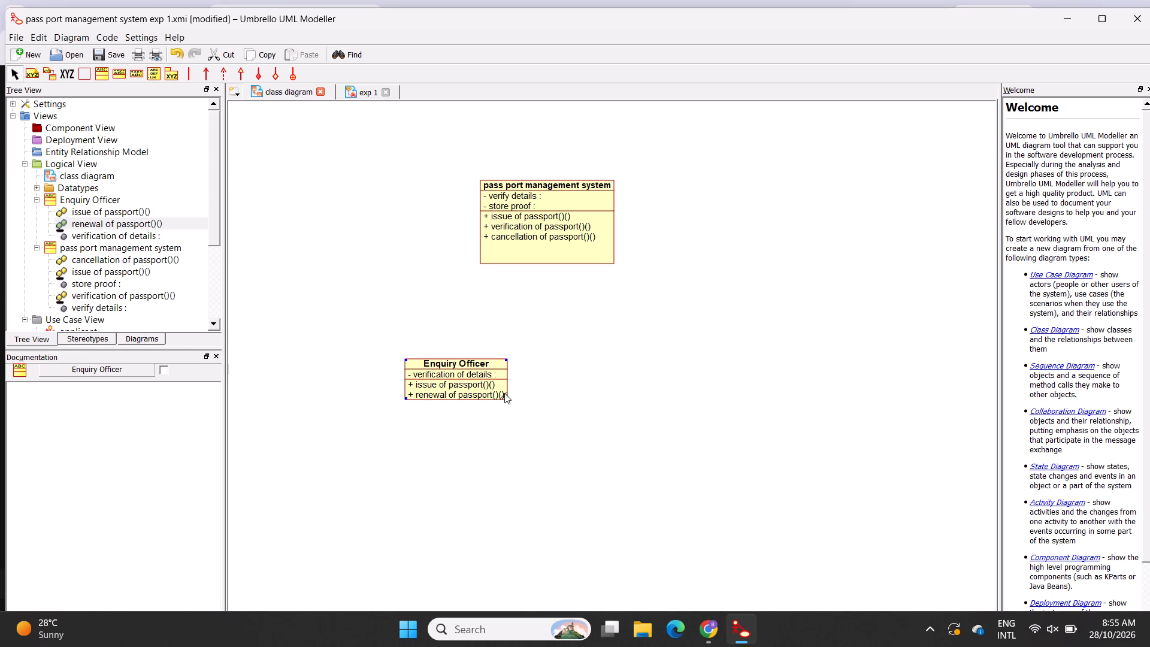
{"action": "left_click_drag", "start_coordinate": [504, 397], "coordinate": [583, 407]}
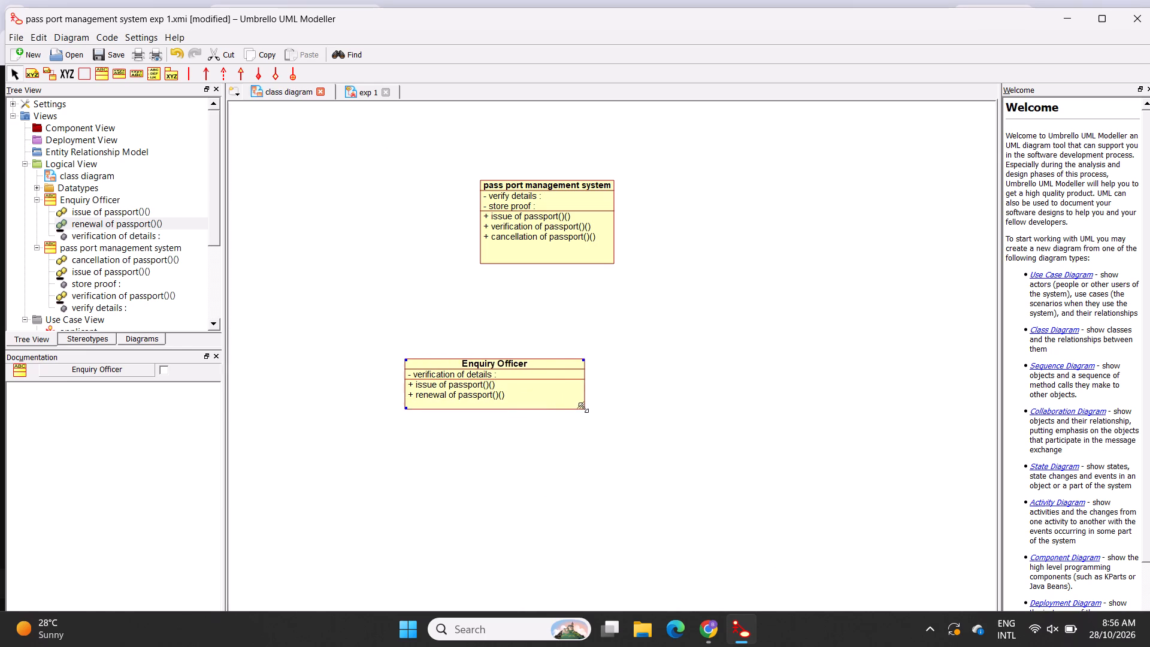
{"action": "left_click_drag", "start_coordinate": [583, 407], "coordinate": [517, 413]}
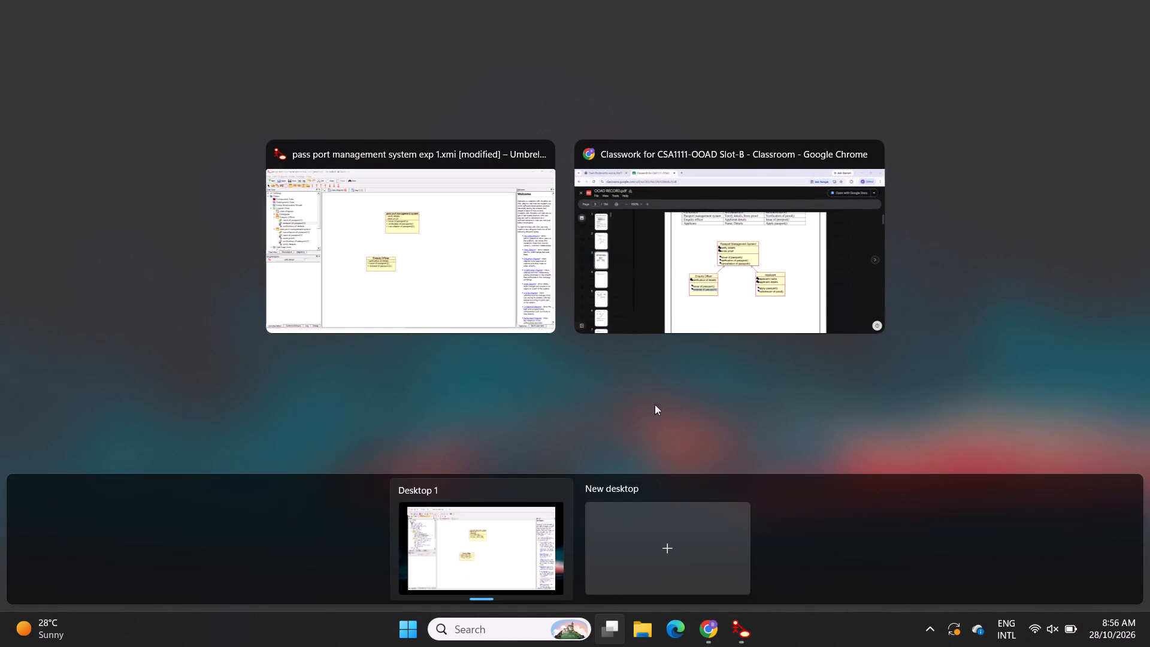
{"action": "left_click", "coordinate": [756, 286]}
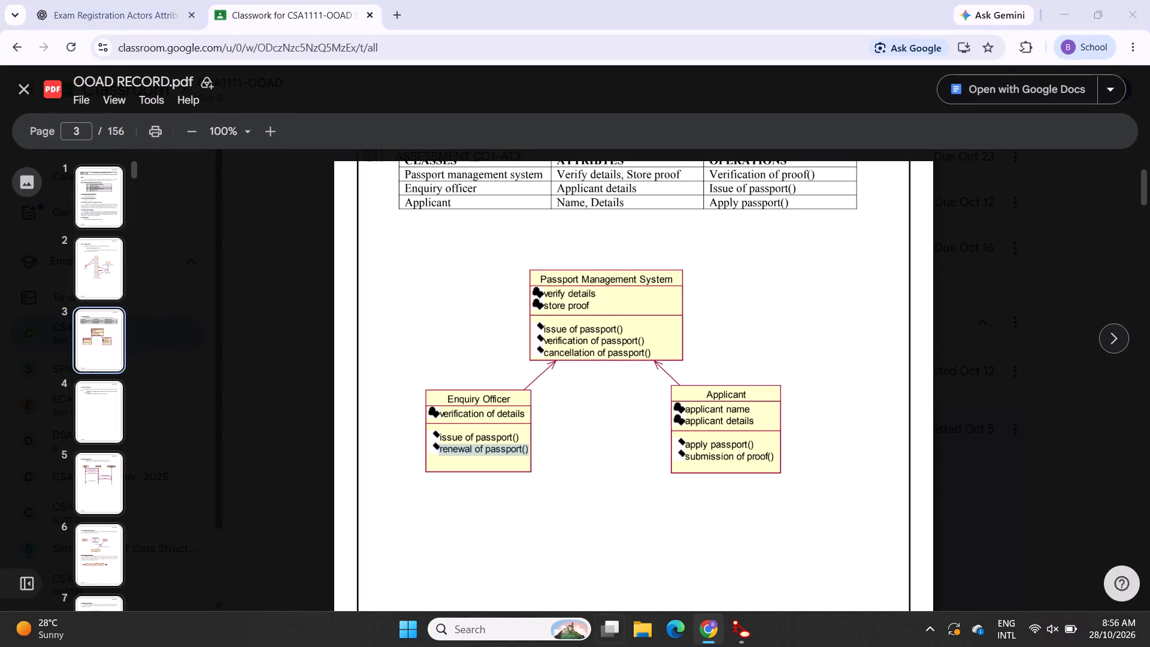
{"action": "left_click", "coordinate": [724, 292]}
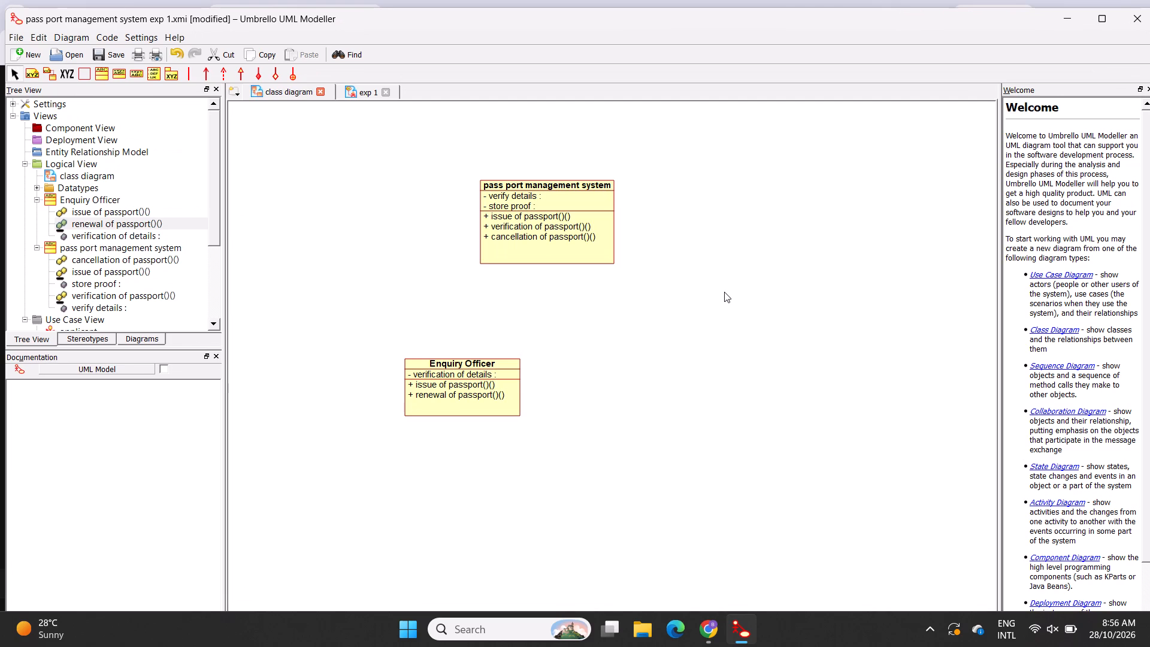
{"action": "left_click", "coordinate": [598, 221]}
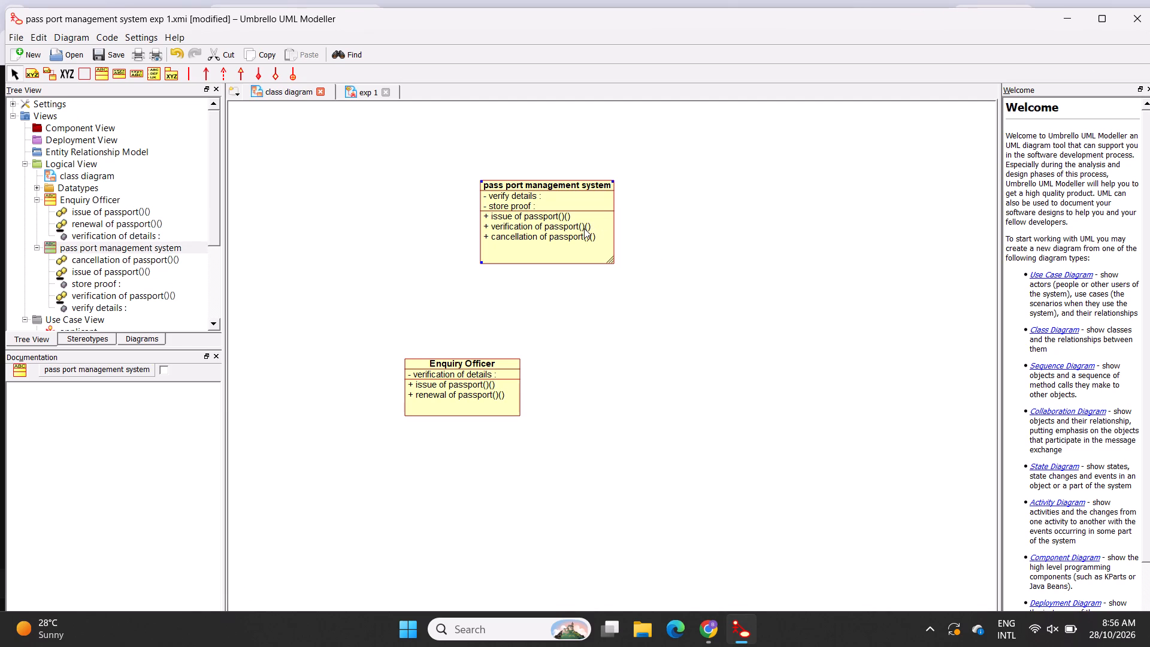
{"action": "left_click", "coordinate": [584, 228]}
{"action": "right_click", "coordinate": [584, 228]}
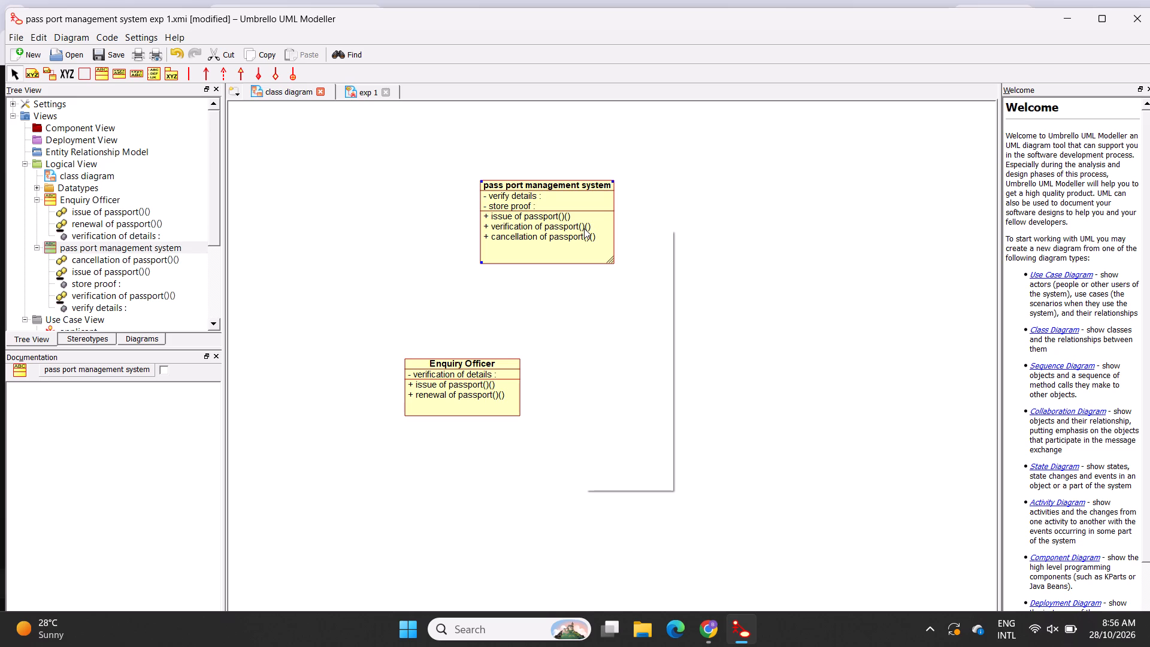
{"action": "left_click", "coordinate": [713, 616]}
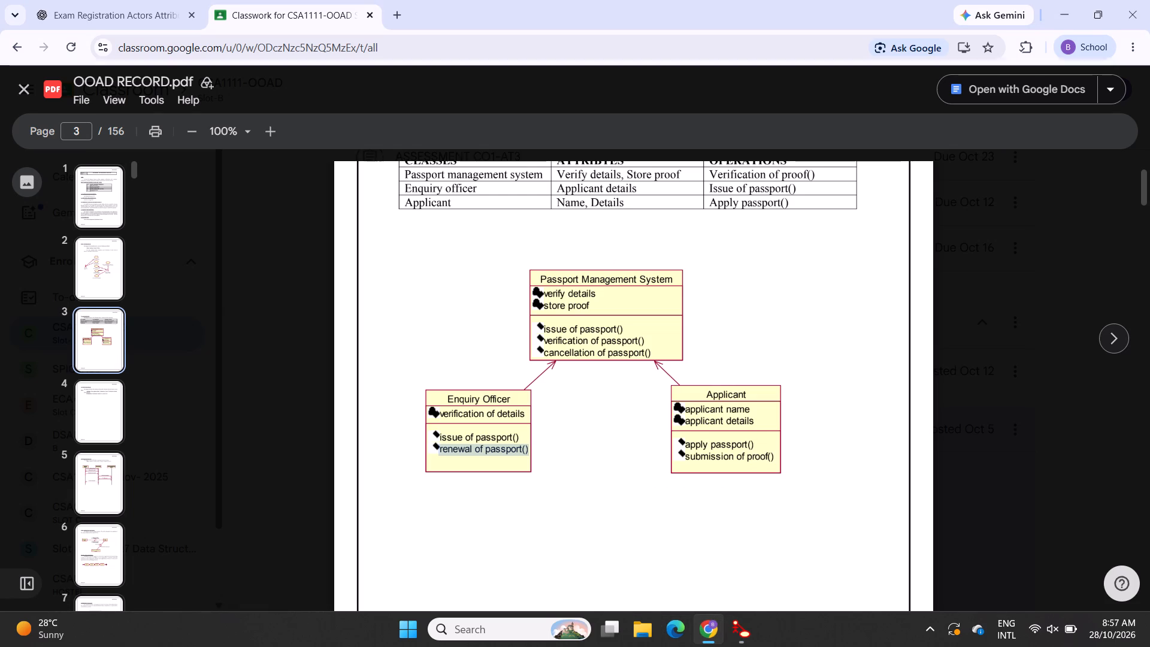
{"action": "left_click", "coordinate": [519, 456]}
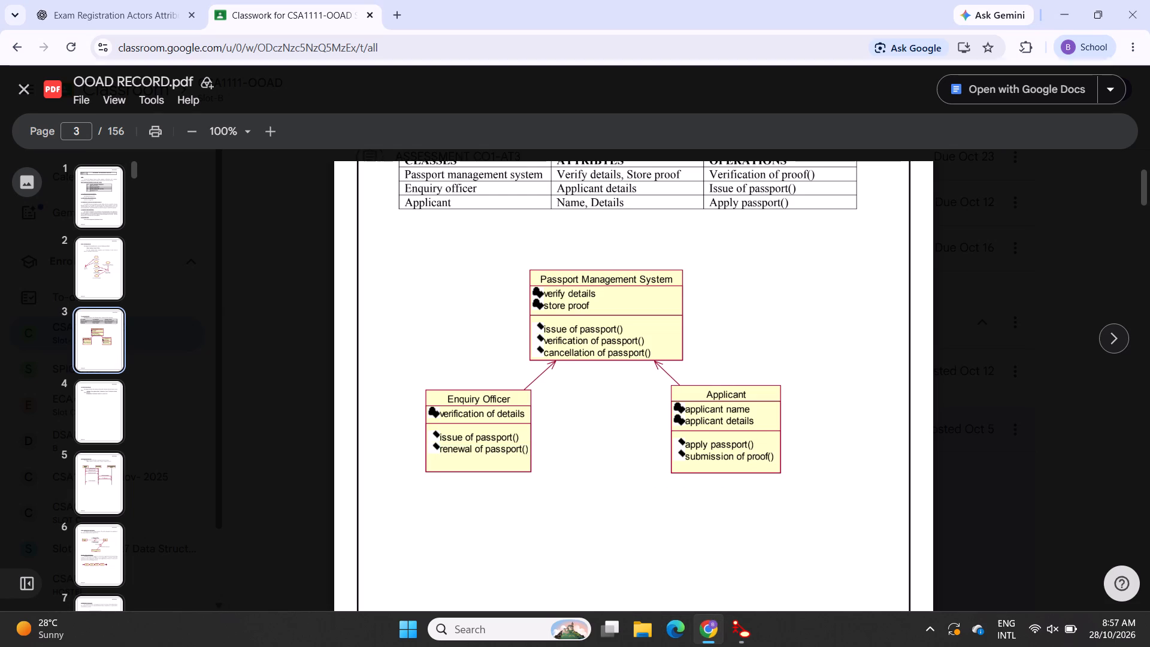
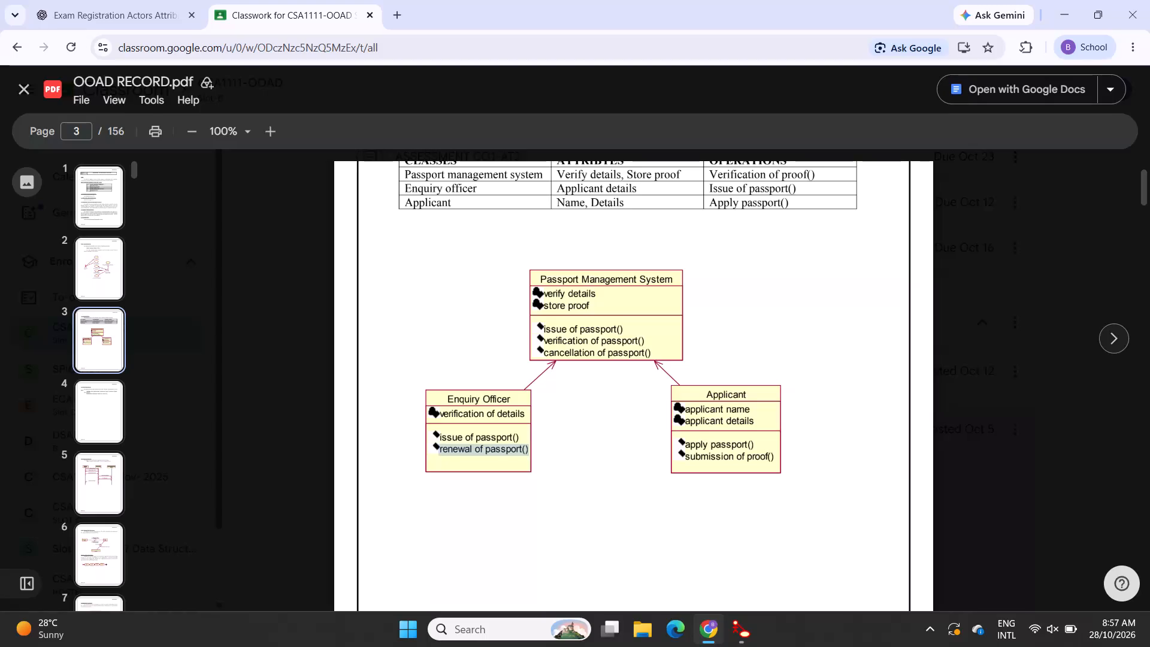
Switch from the OOAD record in Chrome back to the class diagram in Umbrello.
{"action": "left_click", "coordinate": [551, 495]}
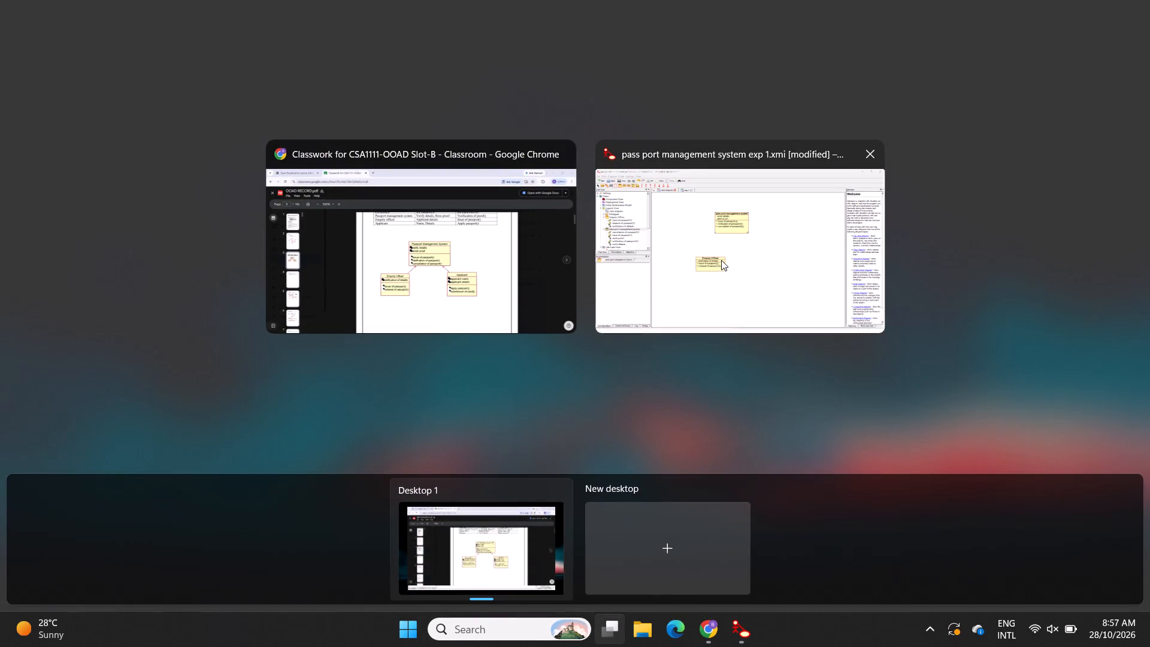
{"action": "left_click", "coordinate": [721, 260]}
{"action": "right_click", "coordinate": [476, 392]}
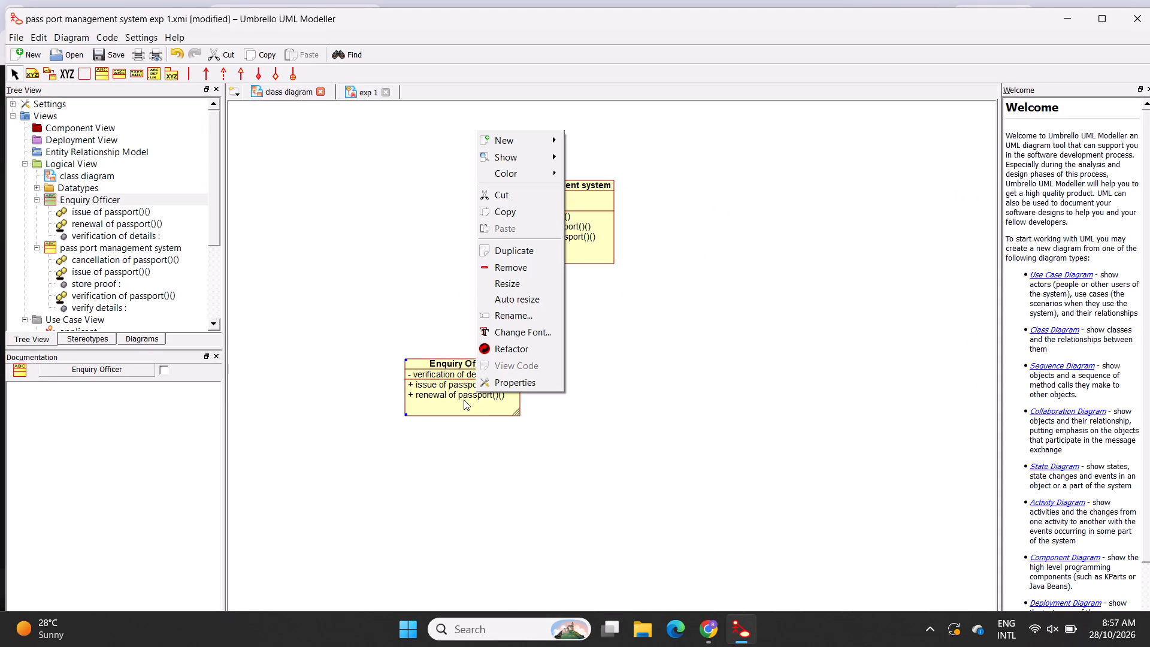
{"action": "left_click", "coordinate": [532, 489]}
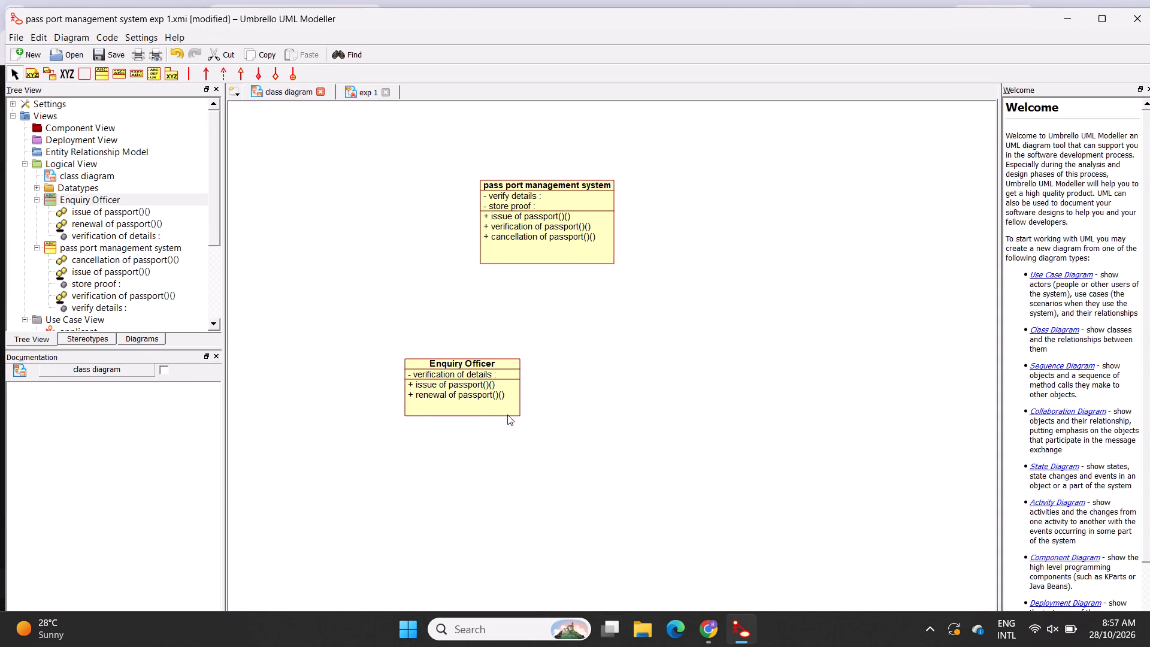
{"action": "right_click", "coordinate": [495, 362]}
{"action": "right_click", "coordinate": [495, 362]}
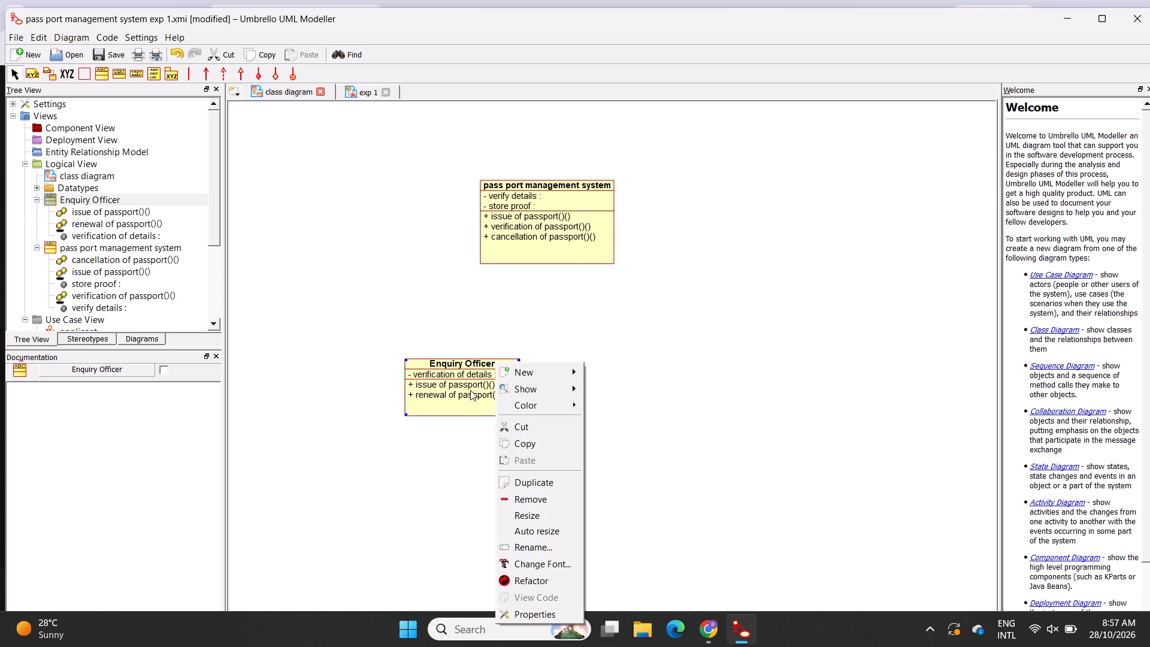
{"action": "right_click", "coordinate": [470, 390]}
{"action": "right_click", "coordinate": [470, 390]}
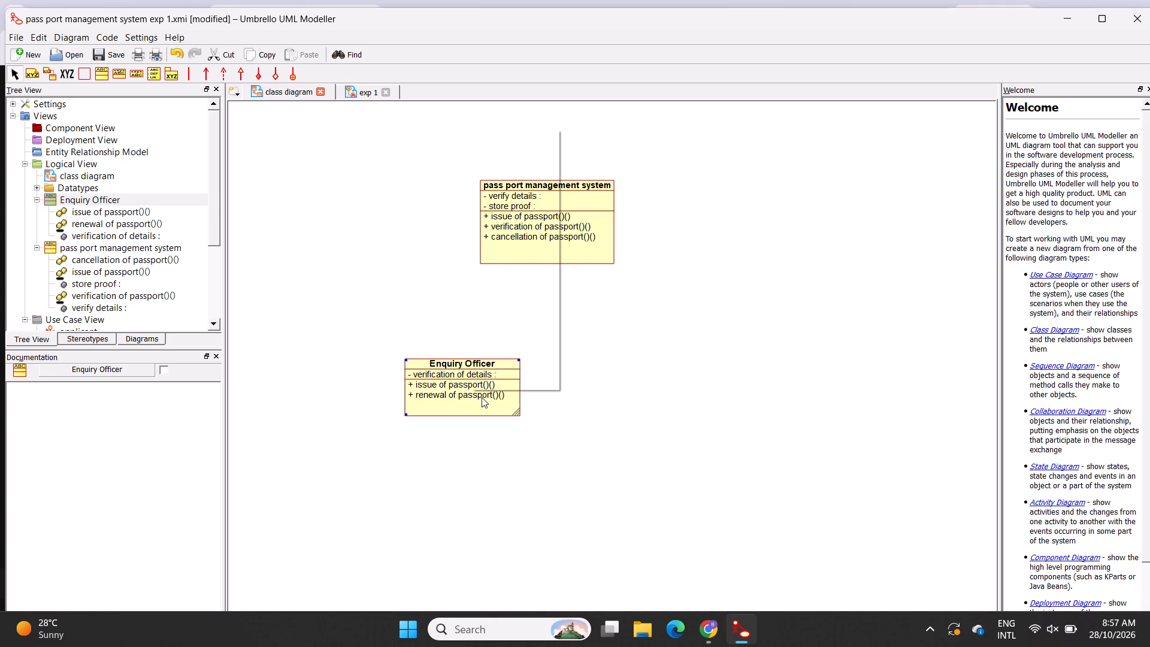
Delete the renewal of passport and issue of passport operations from the Enquiry Officer class.
{"action": "left_click", "coordinate": [482, 397]}
{"action": "double_click", "coordinate": [482, 397]}
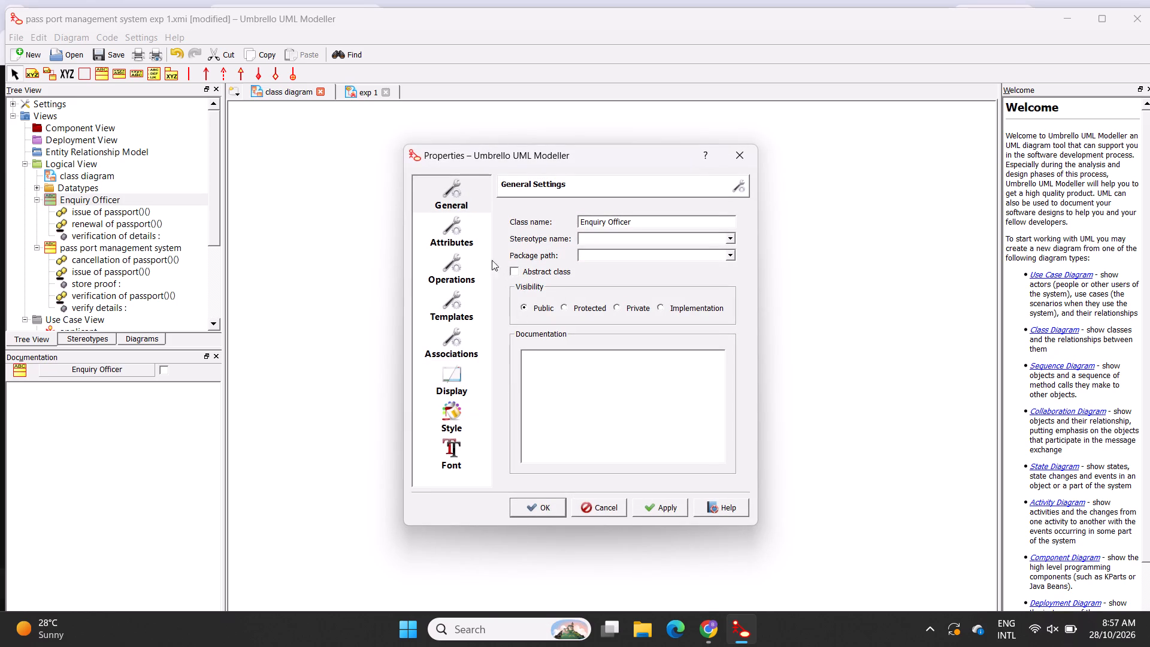
{"action": "left_click", "coordinate": [456, 237]}
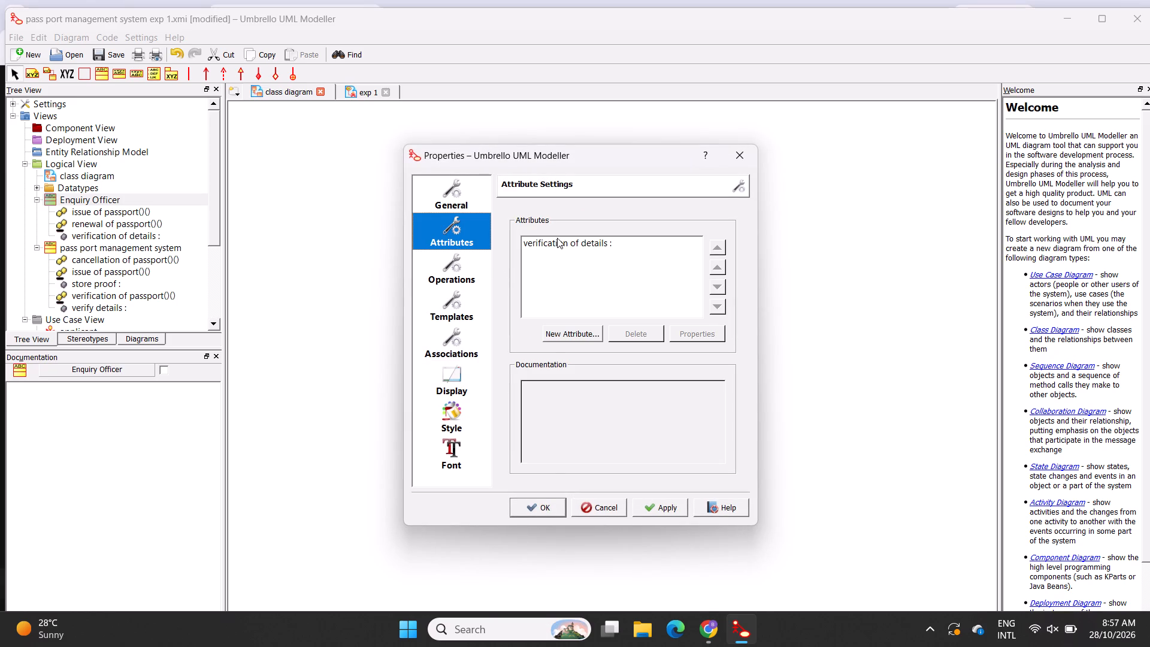
{"action": "left_click", "coordinate": [470, 274]}
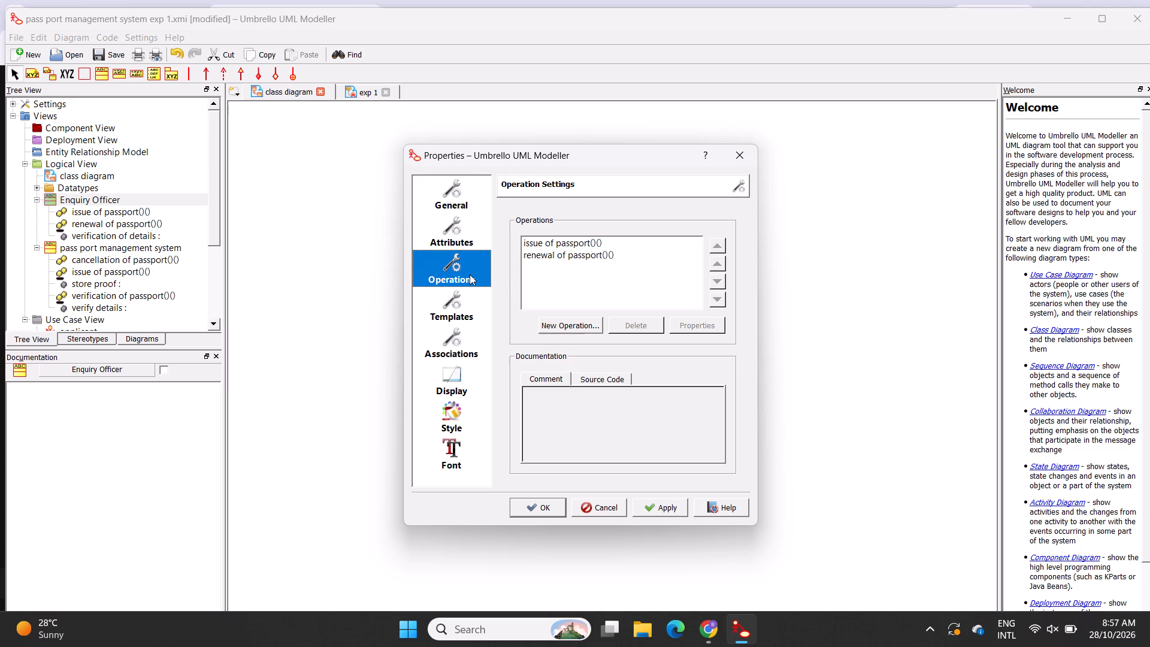
{"action": "left_click", "coordinate": [613, 255]}
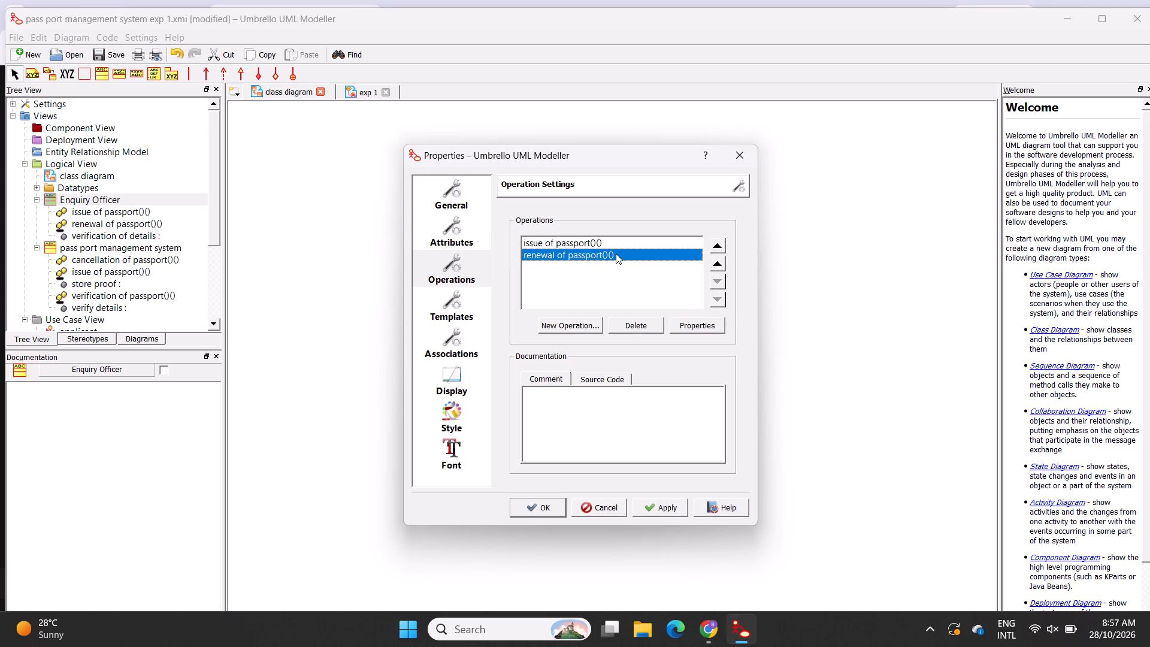
{"action": "key", "text": "BackSpace"}
{"action": "left_click", "coordinate": [631, 323]}
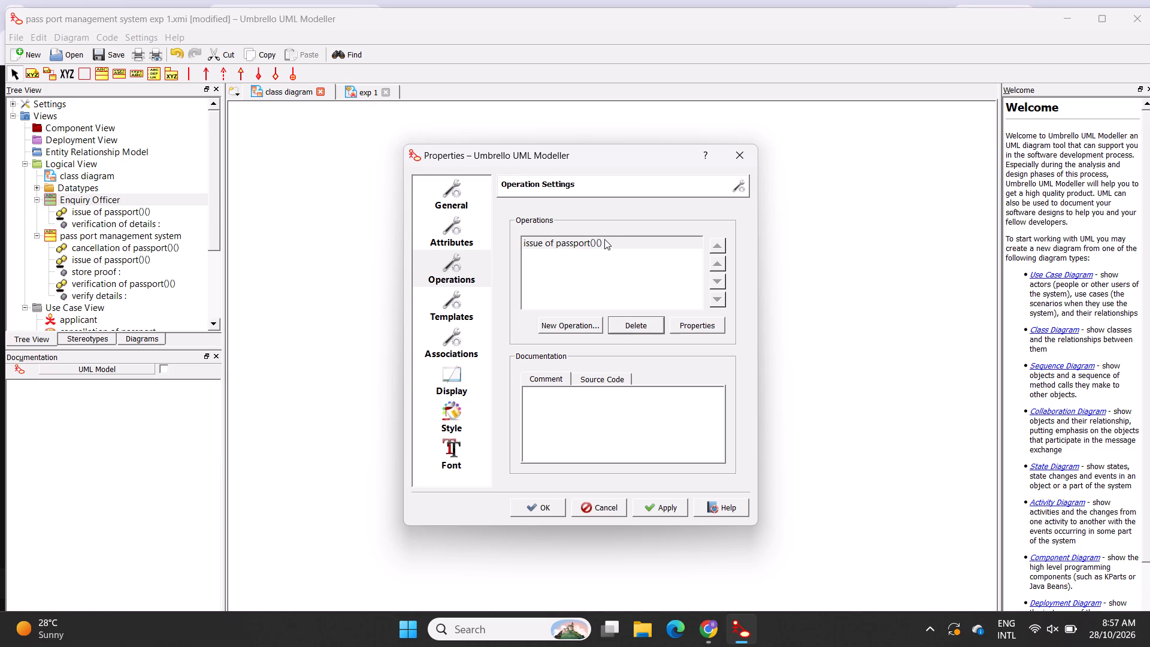
{"action": "left_click", "coordinate": [604, 239]}
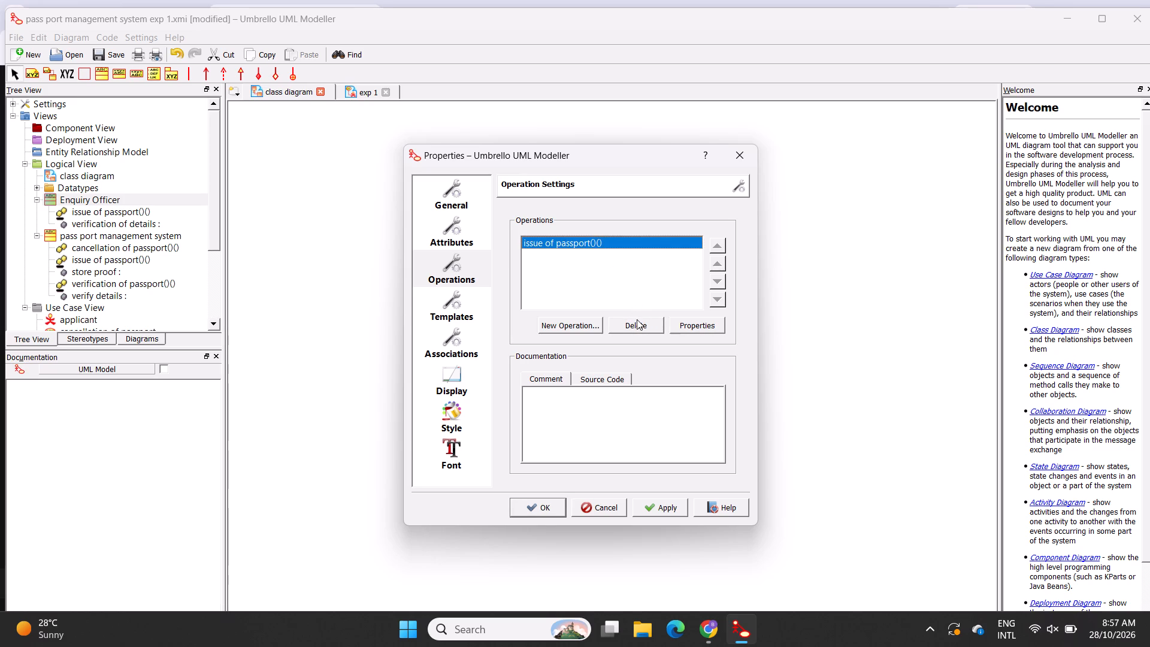
{"action": "left_click", "coordinate": [637, 319]}
Add a public operation "issue of passport" to the Enquiry Officer class, copying the name from the OOAD record in Chrome and removing its trailing parentheses.
{"action": "left_click", "coordinate": [587, 325]}
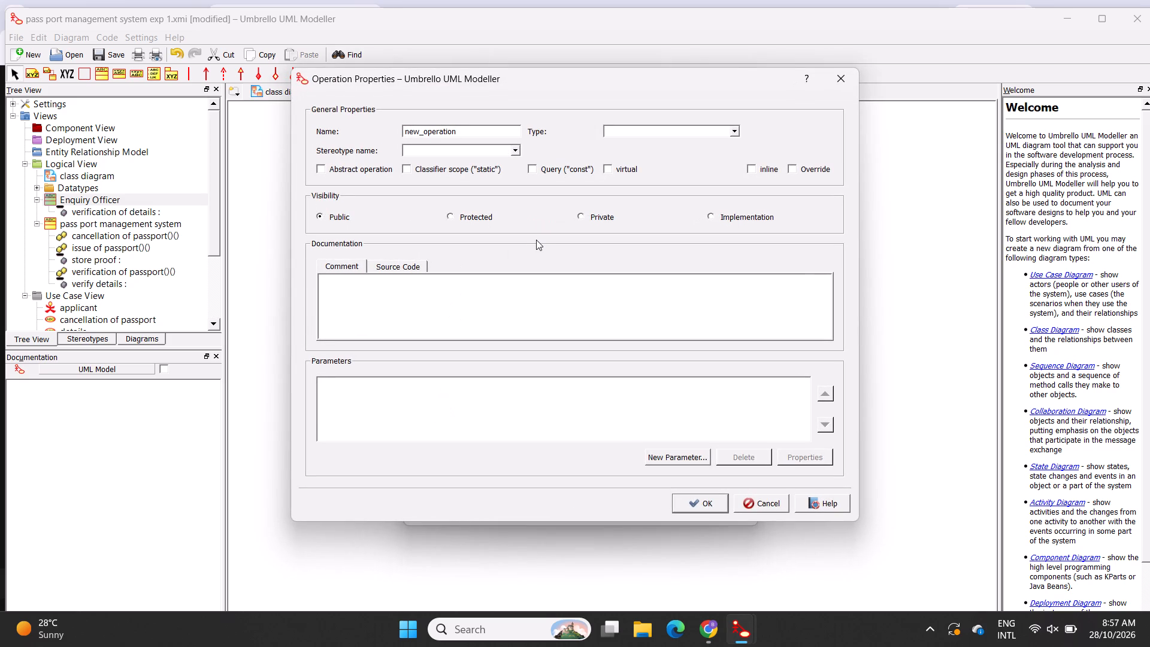
{"action": "key", "text": "ctrl+a"}
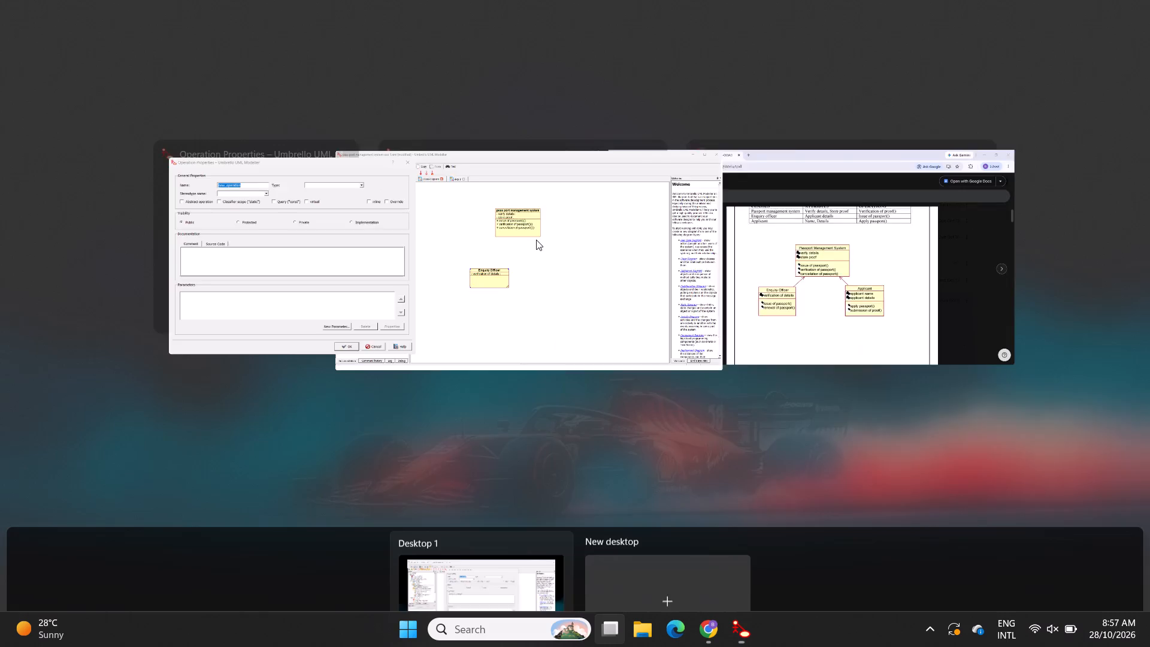
{"action": "left_click", "coordinate": [786, 289]}
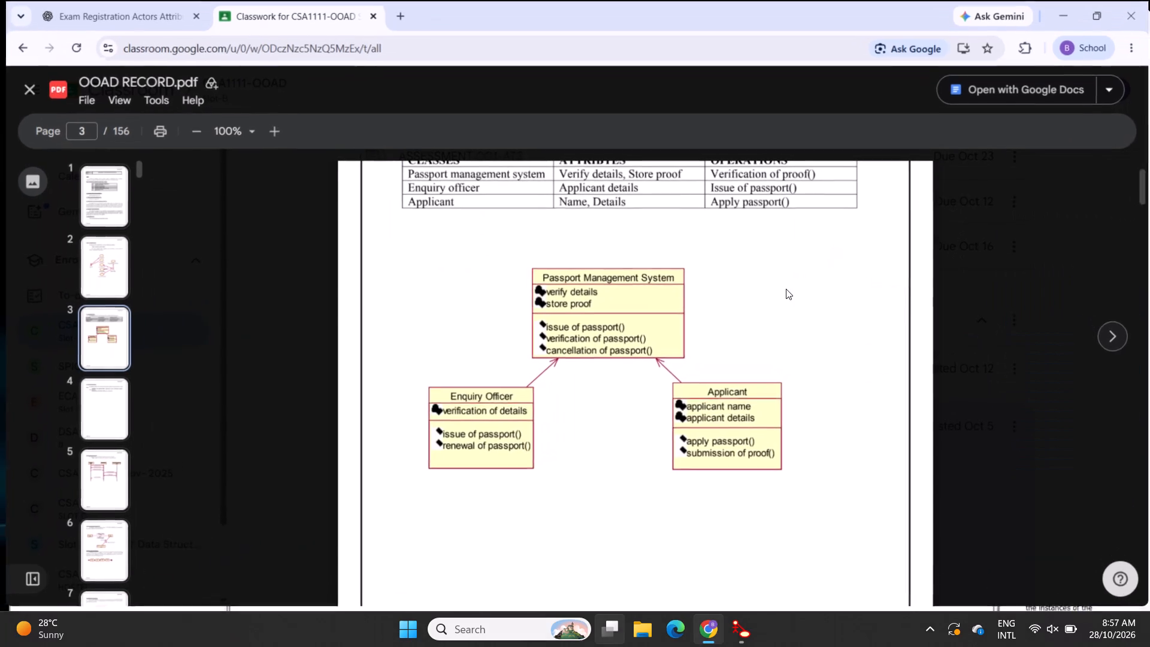
{"action": "left_click_drag", "start_coordinate": [439, 440], "coordinate": [509, 440]}
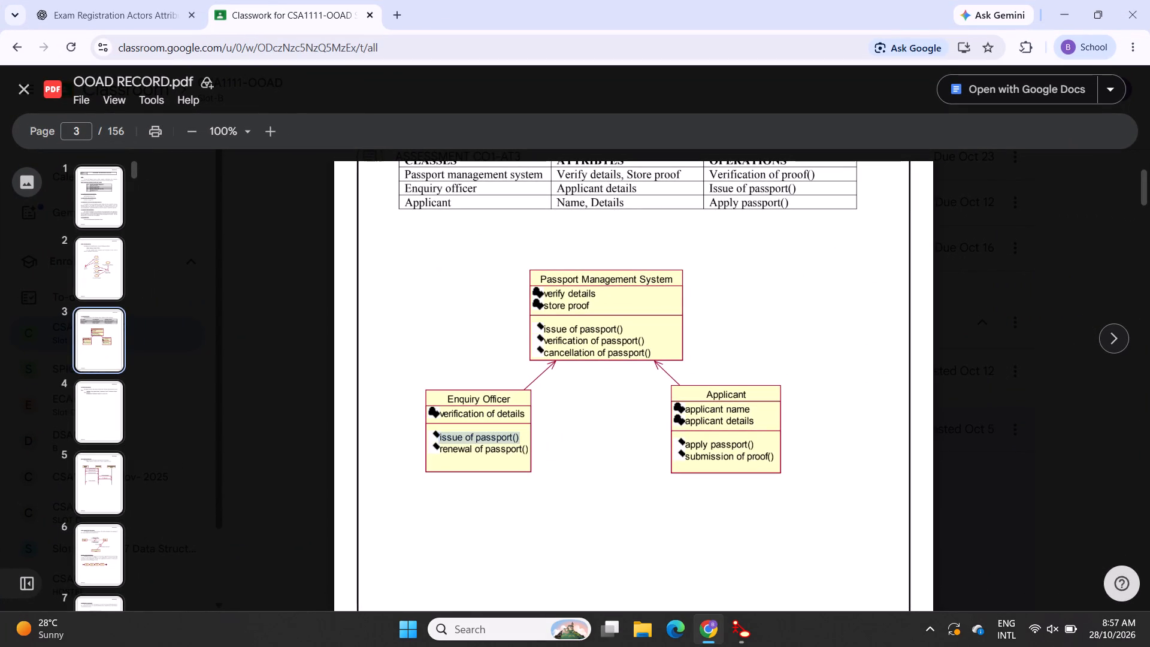
{"action": "left_click_drag", "start_coordinate": [509, 440], "coordinate": [501, 434]}
{"action": "left_click_drag", "start_coordinate": [501, 434], "coordinate": [485, 437]}
{"action": "left_click_drag", "start_coordinate": [512, 439], "coordinate": [465, 448]}
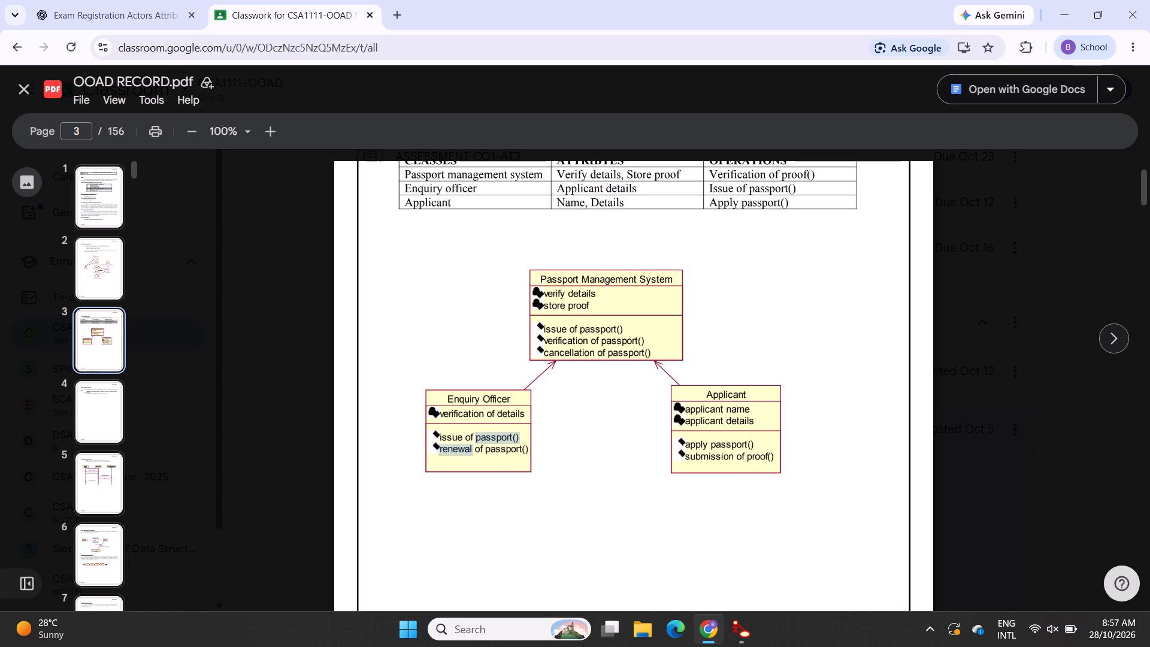
{"action": "double_click", "coordinate": [501, 443]}
{"action": "left_click", "coordinate": [503, 443]}
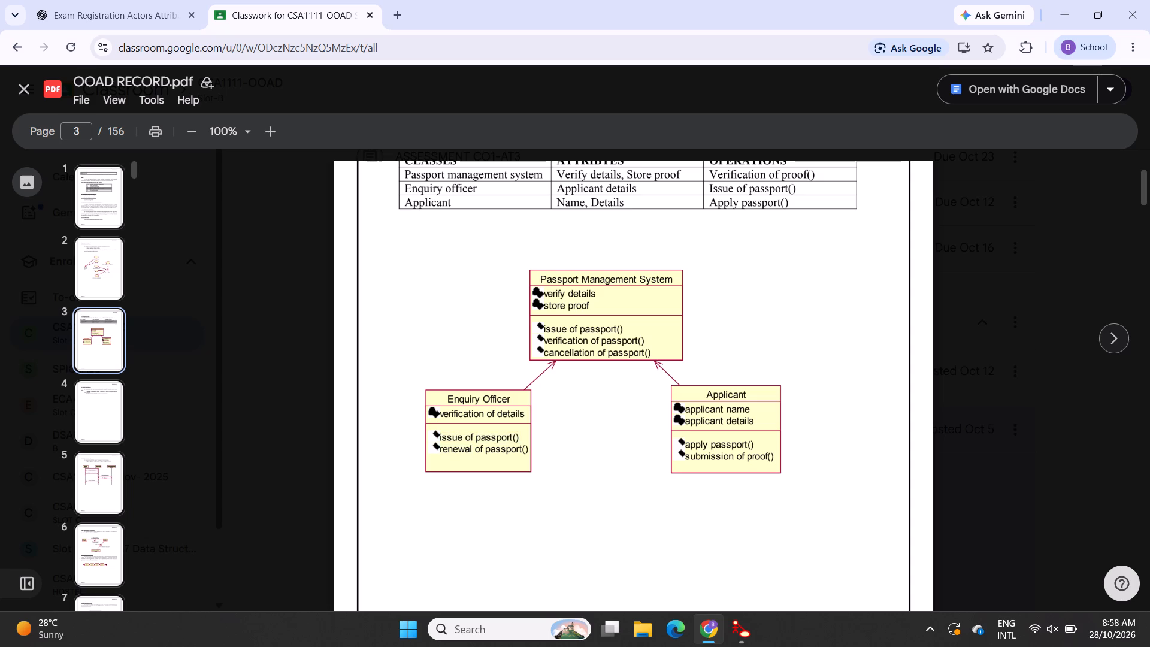
{"action": "left_click_drag", "start_coordinate": [512, 438], "coordinate": [473, 440]}
{"action": "left_click_drag", "start_coordinate": [473, 440], "coordinate": [495, 441]}
{"action": "left_click", "coordinate": [507, 443]}
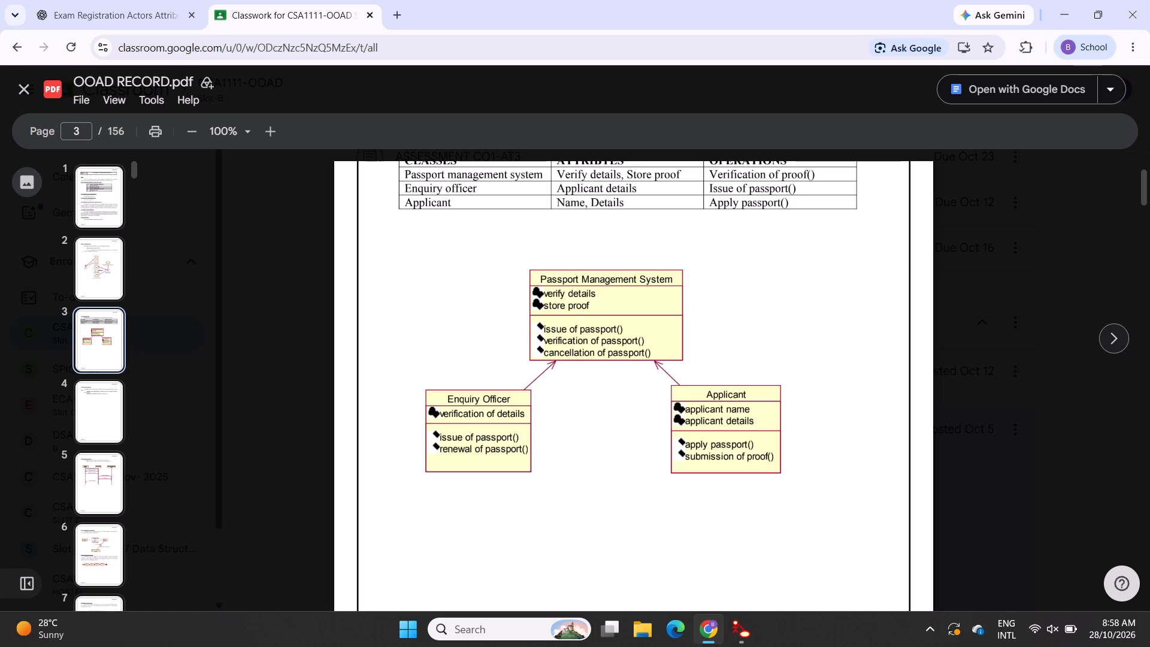
{"action": "left_click_drag", "start_coordinate": [512, 440], "coordinate": [457, 445]}
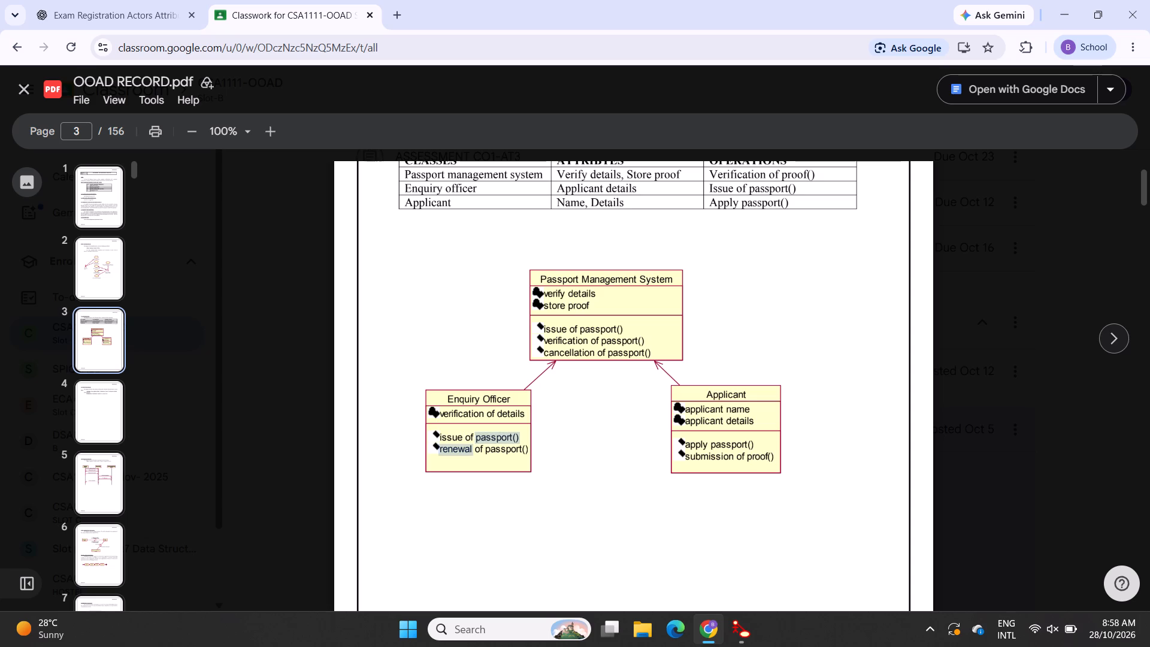
{"action": "left_click_drag", "start_coordinate": [457, 445], "coordinate": [528, 453]}
{"action": "left_click_drag", "start_coordinate": [517, 436], "coordinate": [443, 440]}
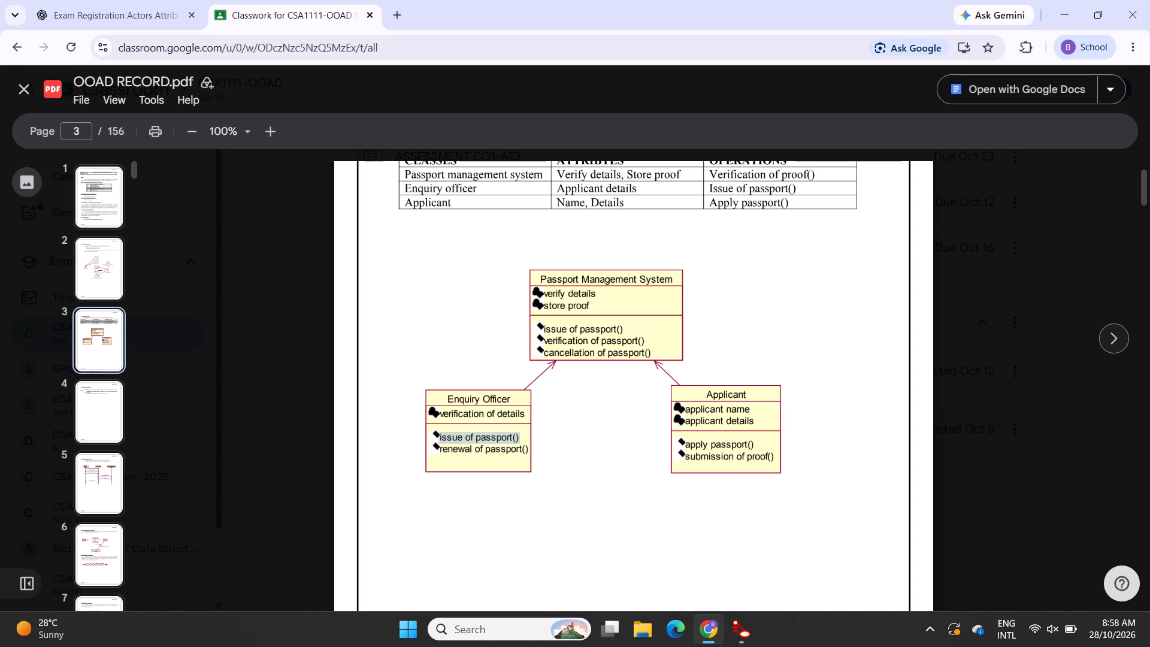
{"action": "key", "text": "ctrl+c"}
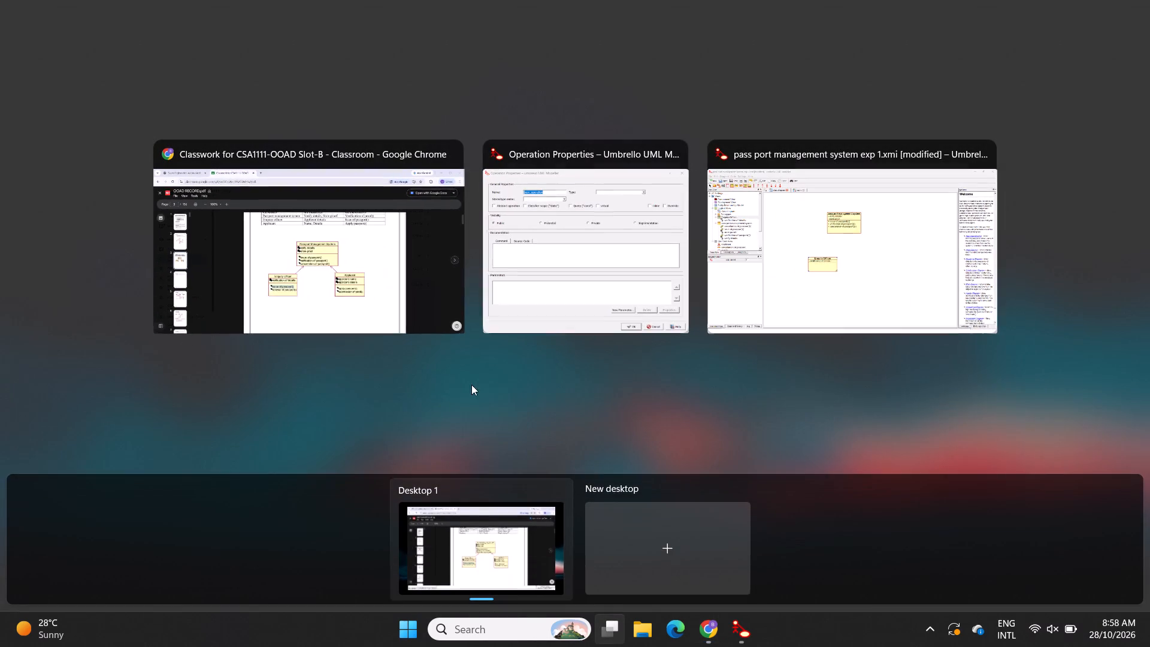
{"action": "left_click", "coordinate": [533, 285]}
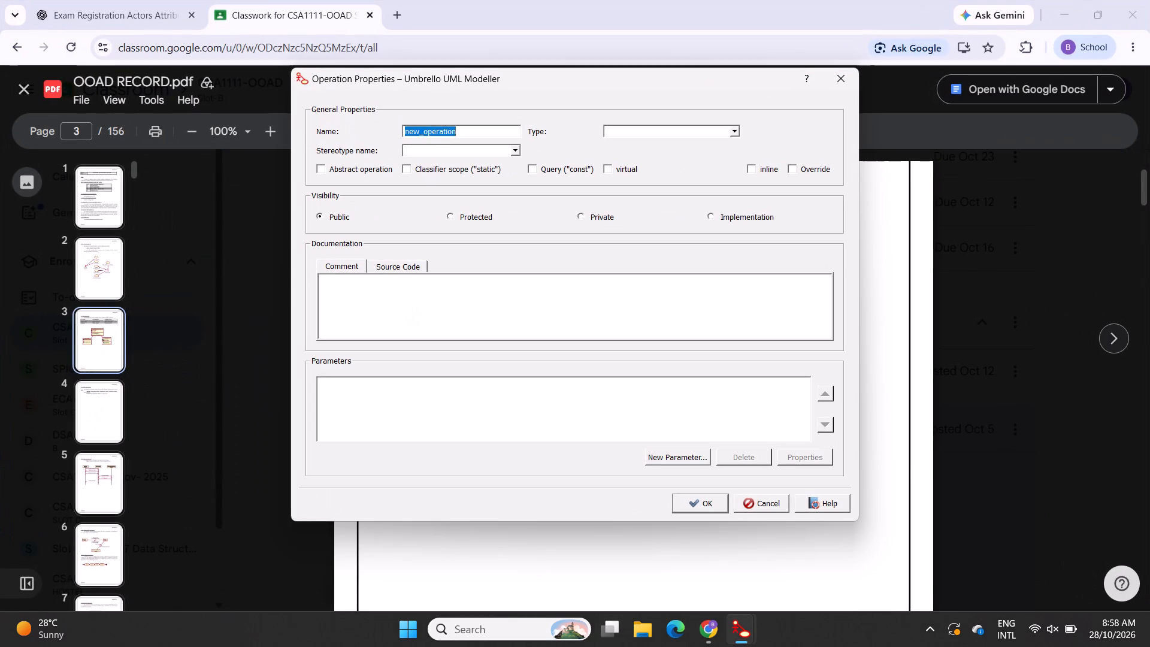
{"action": "key", "text": "ctrl+v"}
{"action": "key", "text": "BackSpace"}
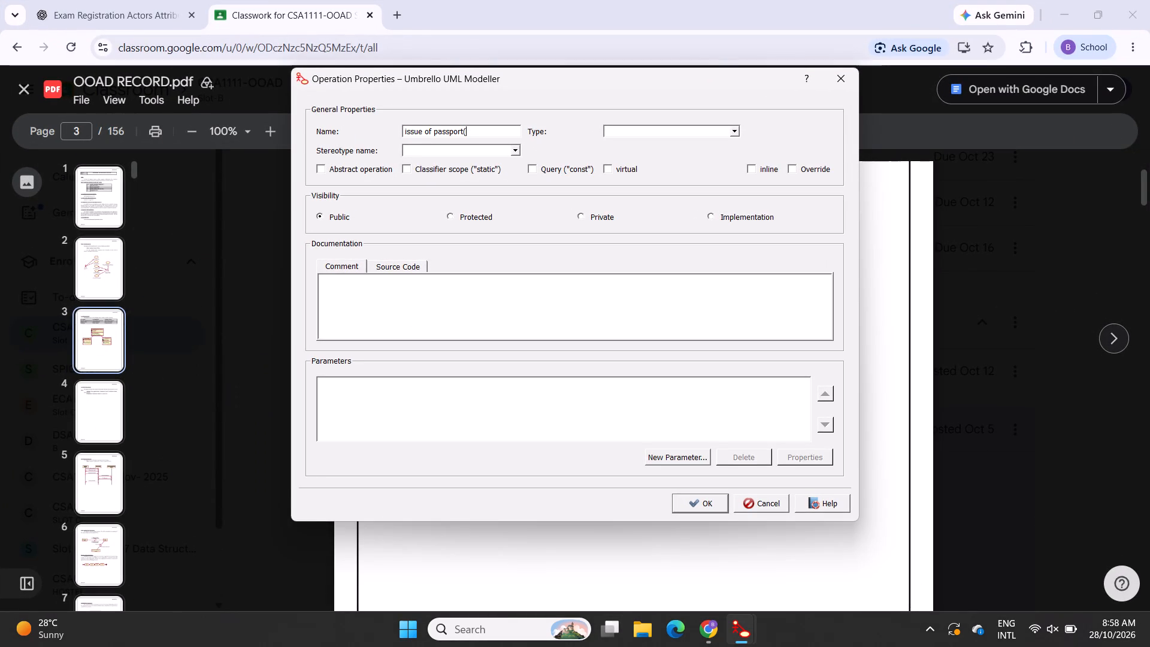
{"action": "key", "text": "BackSpace"}
{"action": "left_click", "coordinate": [691, 498]}
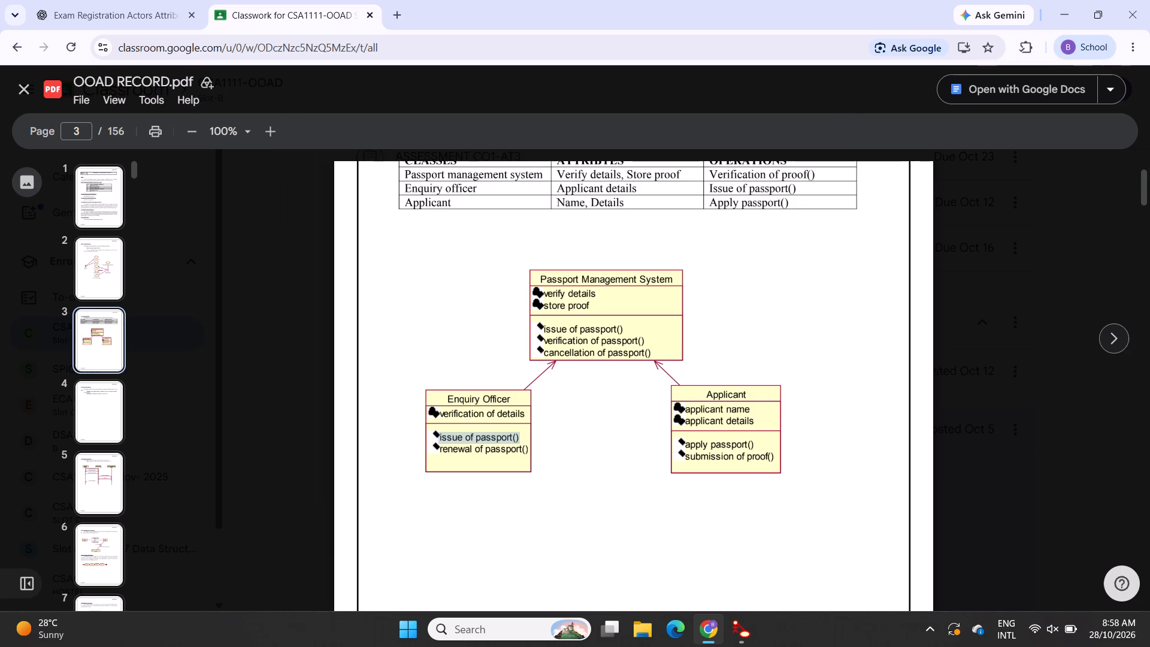
Add a public operation "renewal of passport" to the Enquiry Officer class, copying the name from the OOAD record in Chrome without its trailing parentheses.
{"action": "left_click_drag", "start_coordinate": [440, 451], "coordinate": [510, 451]}
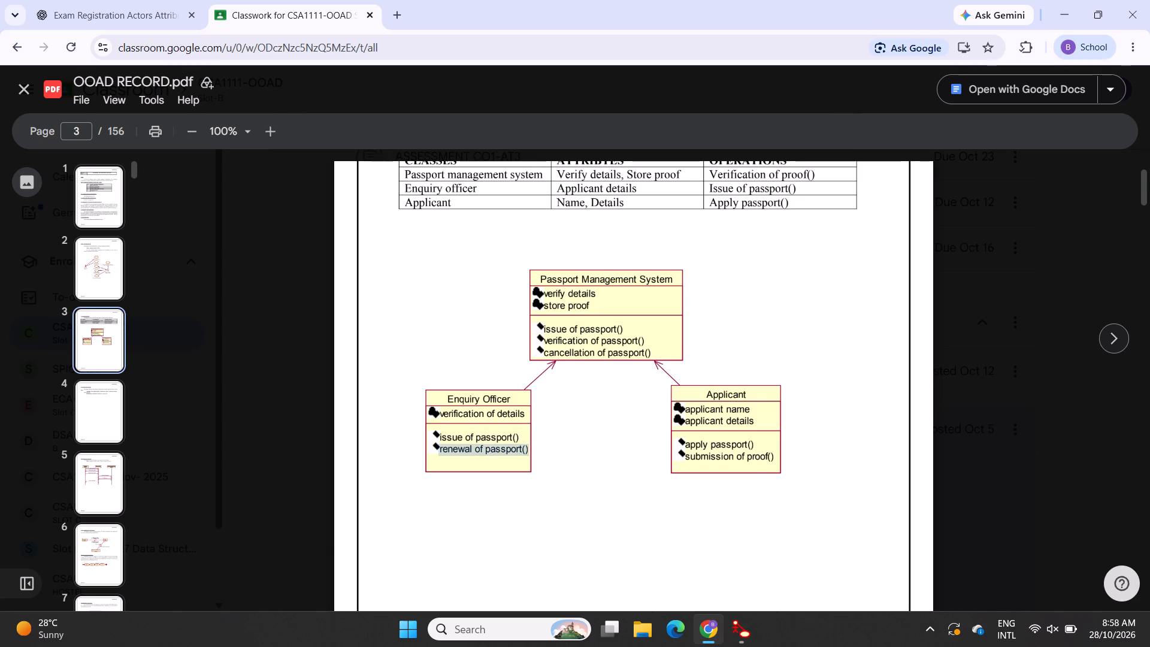
{"action": "left_click_drag", "start_coordinate": [510, 451], "coordinate": [517, 452]}
{"action": "key", "text": "ctrl+c"}
{"action": "left_click", "coordinate": [670, 296]}
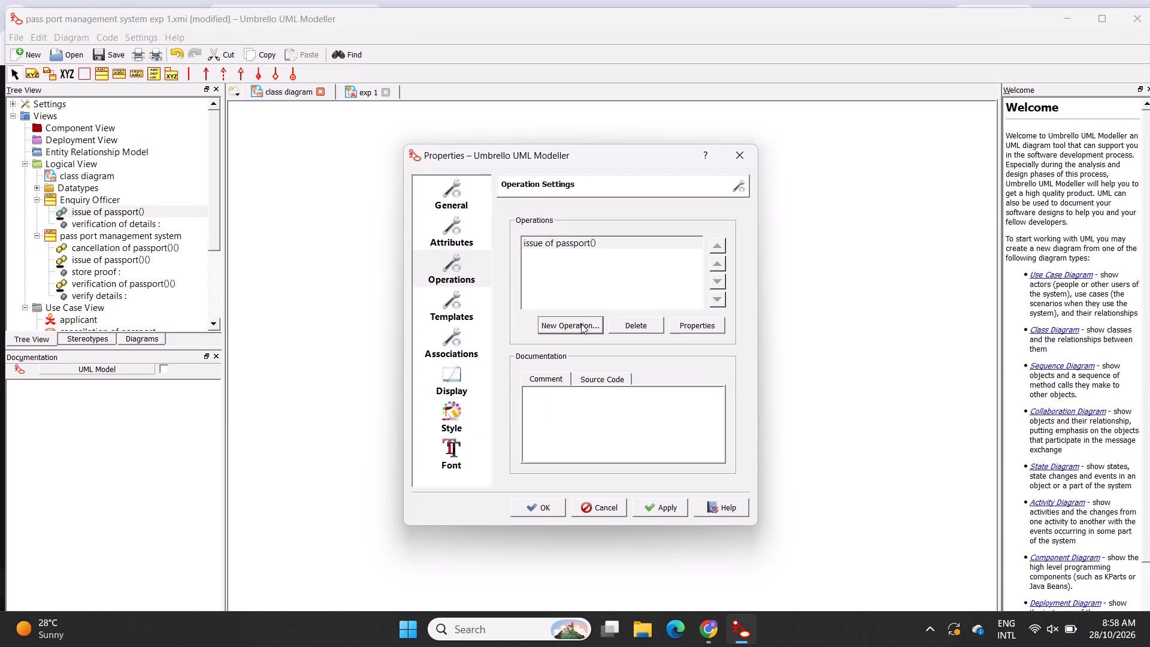
{"action": "left_click", "coordinate": [581, 323]}
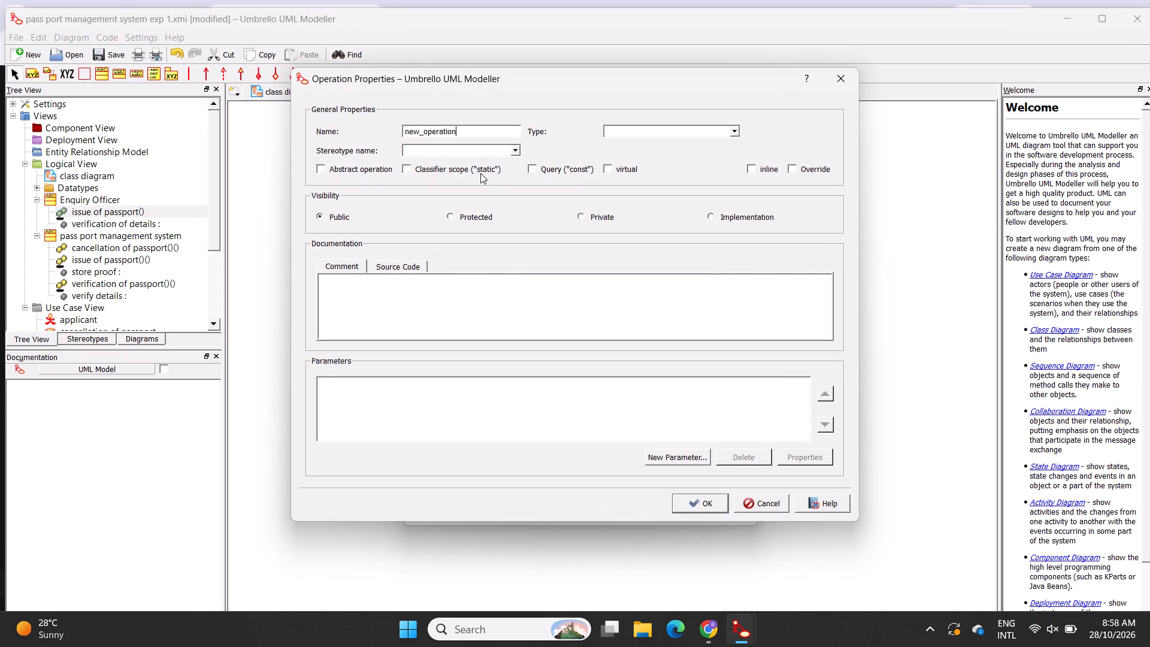
{"action": "key", "text": "ctrl+a"}
{"action": "key", "text": "ctrl+v"}
{"action": "key", "text": "BackSpace"}
{"action": "key", "text": "BackSpace"}
{"action": "left_click", "coordinate": [717, 502]}
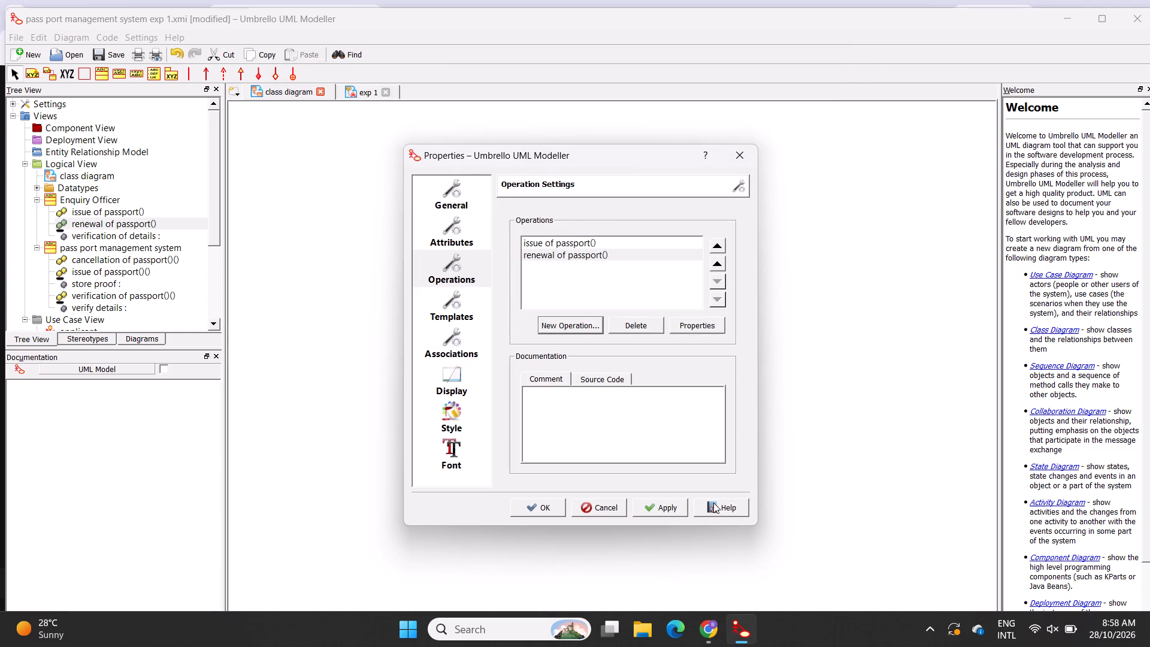
{"action": "left_click", "coordinate": [548, 510]}
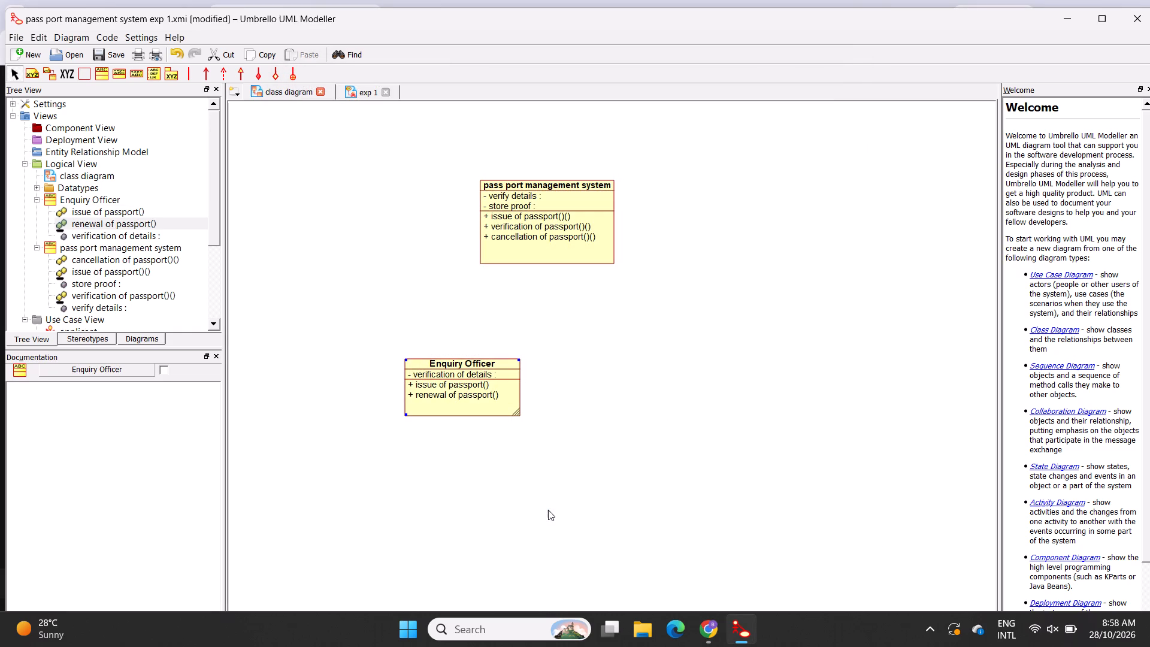
Place a new class beside Enquiry Officer, below the passport management class, and name it "Applicant", copied from the OOAD record in Chrome.
{"action": "left_click", "coordinate": [101, 77]}
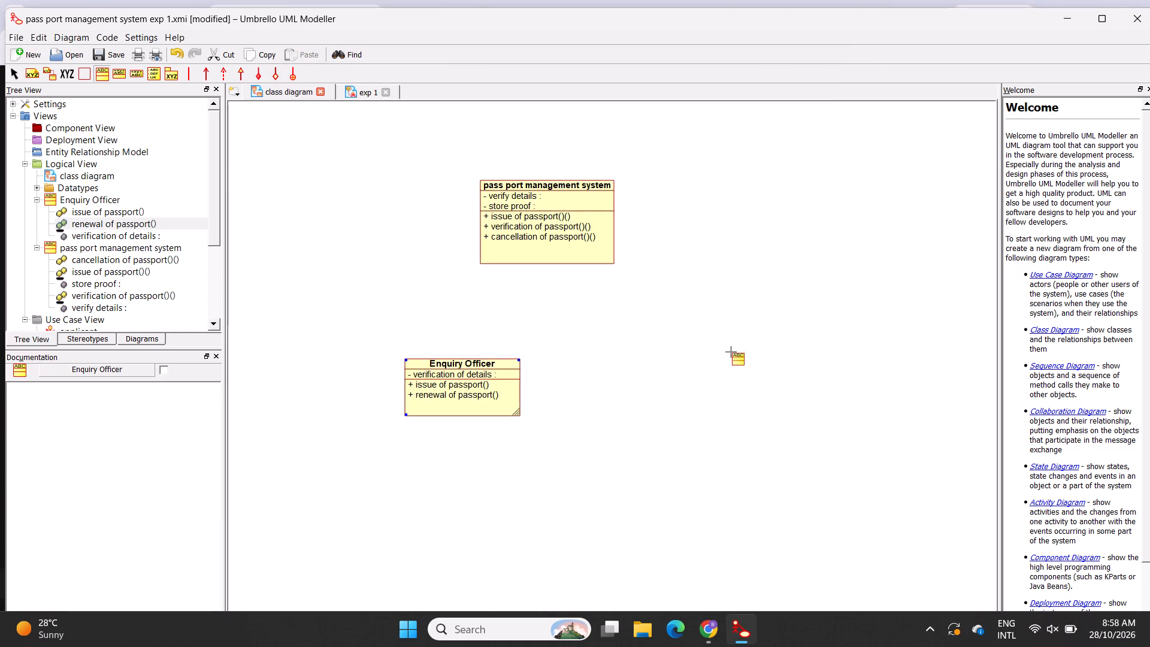
{"action": "left_click", "coordinate": [704, 367]}
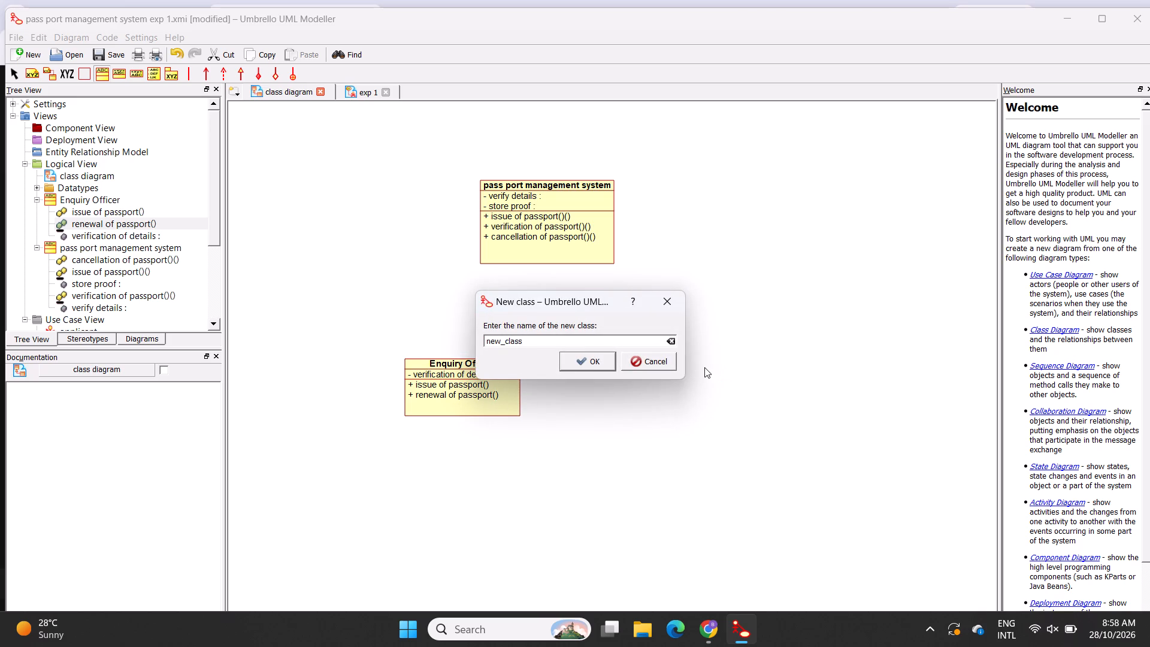
{"action": "key", "text": "BackSpace"}
{"action": "key", "text": "BackSpace"}
{"action": "key", "text": "BackSpace"}
{"action": "key", "text": "BackSpace"}
{"action": "key", "text": "BackSpace"}
{"action": "key", "text": "BackSpace"}
{"action": "key", "text": "BackSpace"}
{"action": "key", "text": "BackSpace"}
{"action": "key", "text": "BackSpace"}
{"action": "key", "text": "BackSpace"}
{"action": "key", "text": "BackSpace"}
{"action": "key", "text": "BackSpace"}
{"action": "key", "text": "BackSpace"}
{"action": "left_click", "coordinate": [736, 297]}
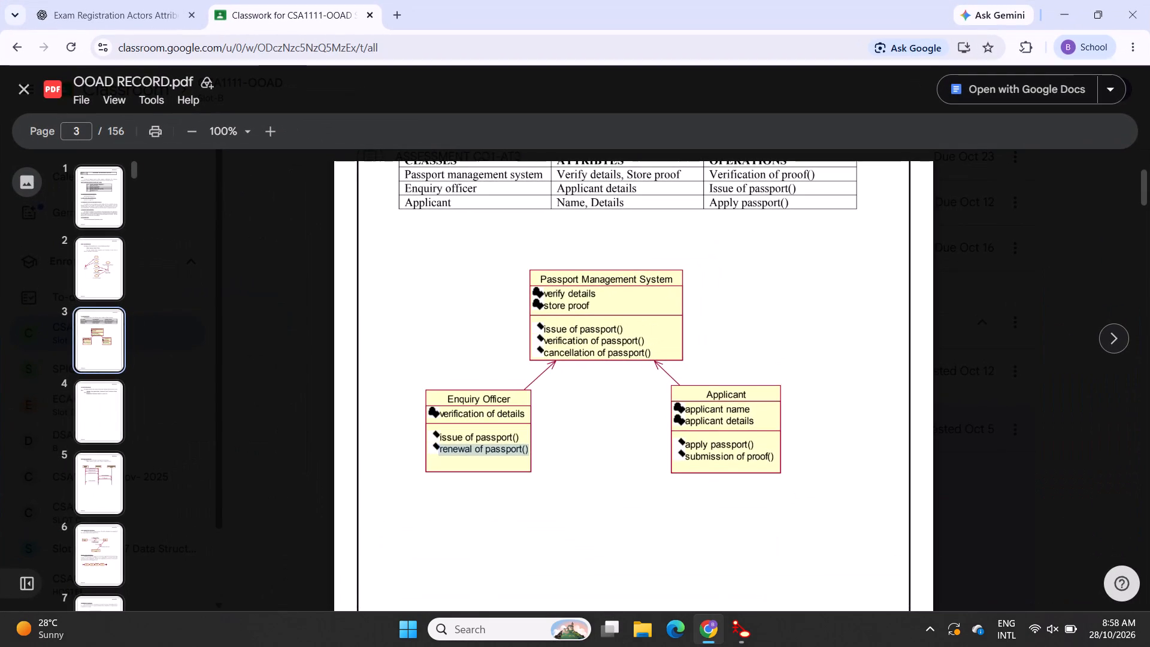
{"action": "left_click_drag", "start_coordinate": [706, 392], "coordinate": [750, 392]}
{"action": "key", "text": "ctrl+c"}
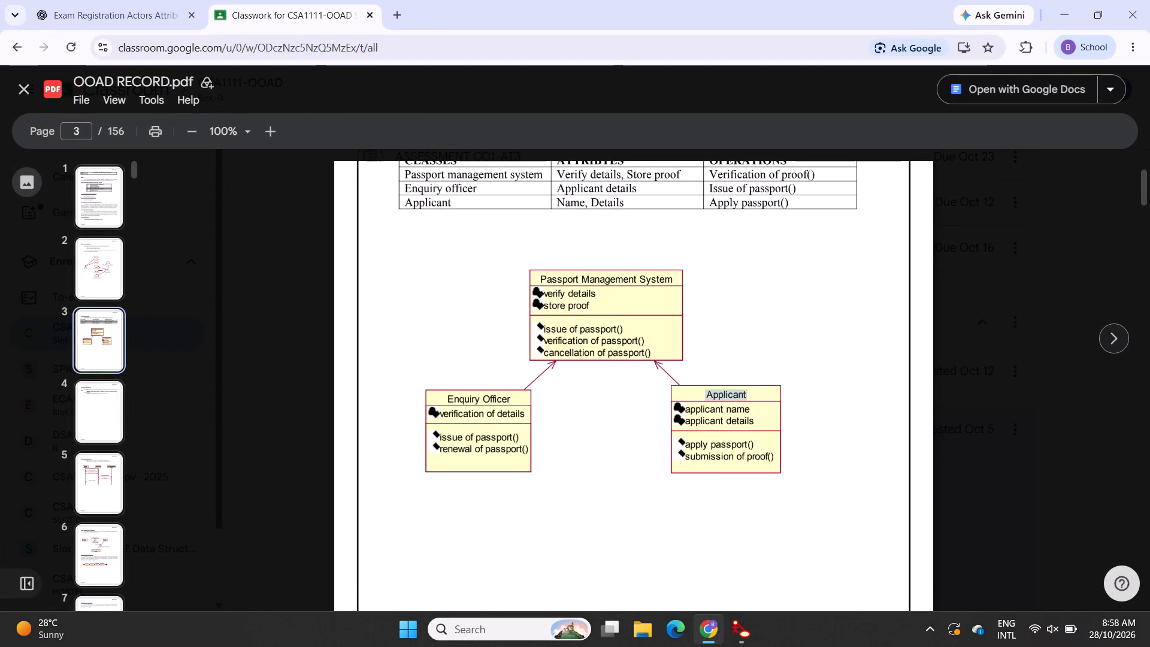
{"action": "left_click", "coordinate": [744, 313]}
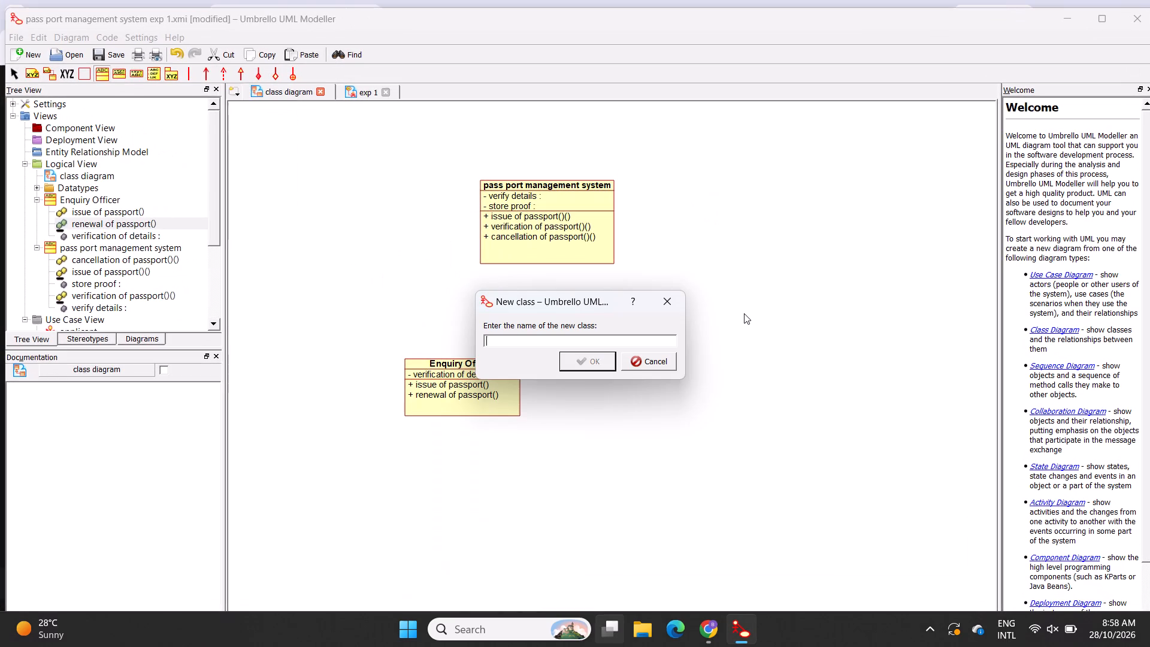
{"action": "key", "text": "ctrl+v"}
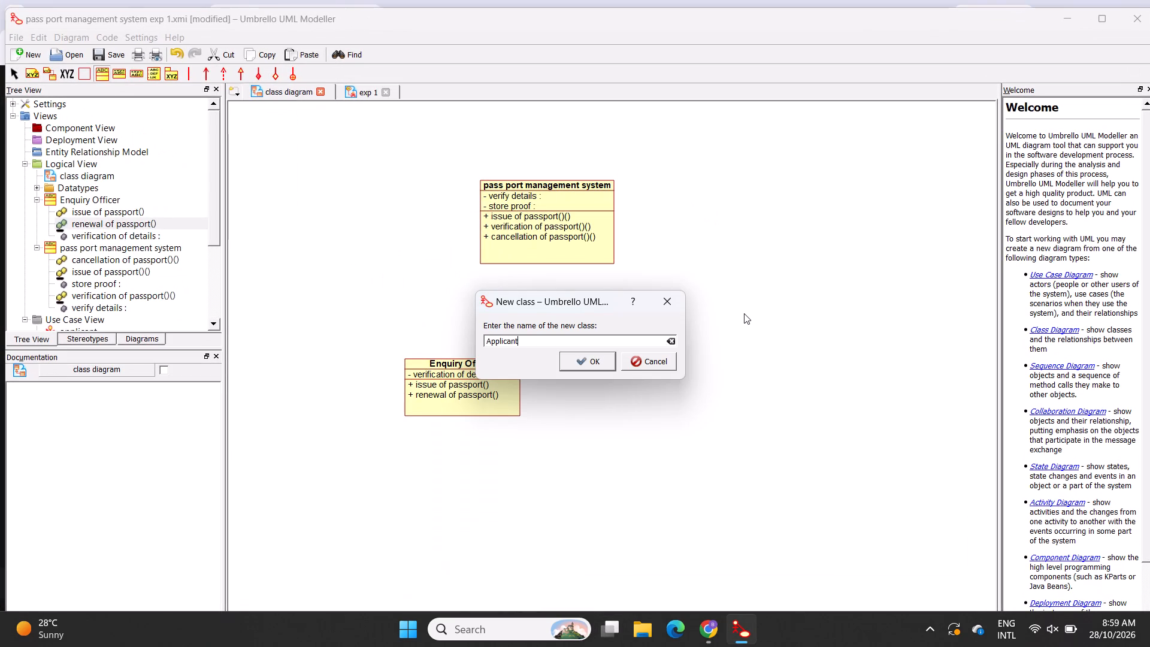
{"action": "key", "text": "Return"}
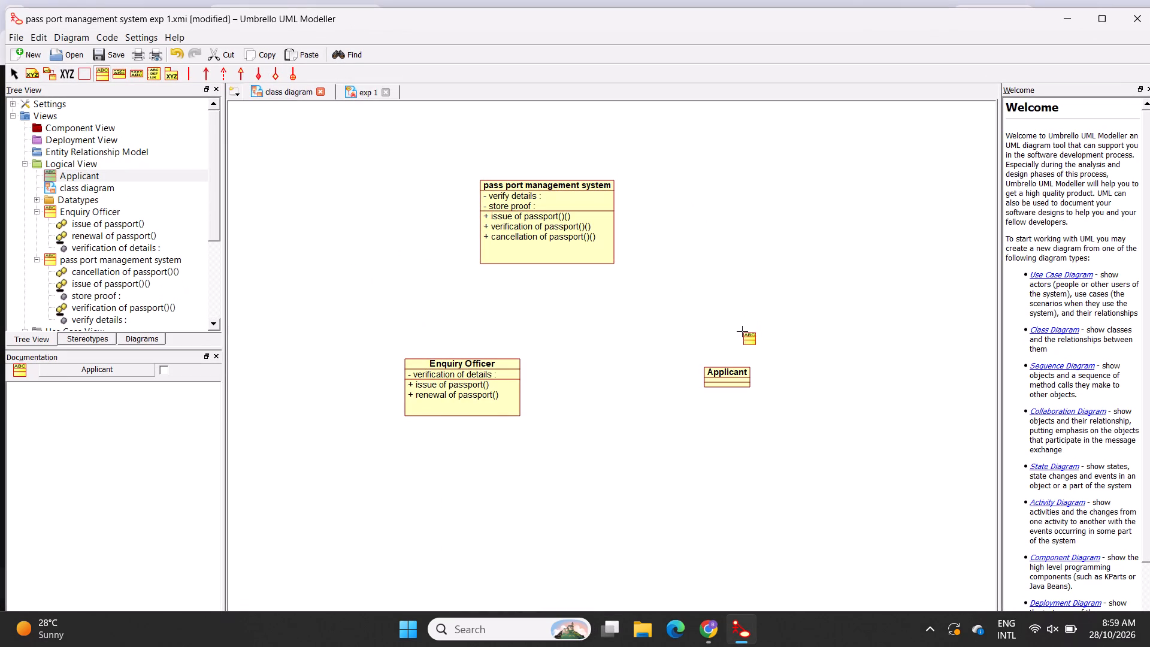
{"action": "key", "text": "BackSpace"}
Add a private attribute "applicant name" to the Applicant class, copying it from the OOAD record in Chrome, and dismiss the stray new-class prompt.
{"action": "double_click", "coordinate": [720, 374]}
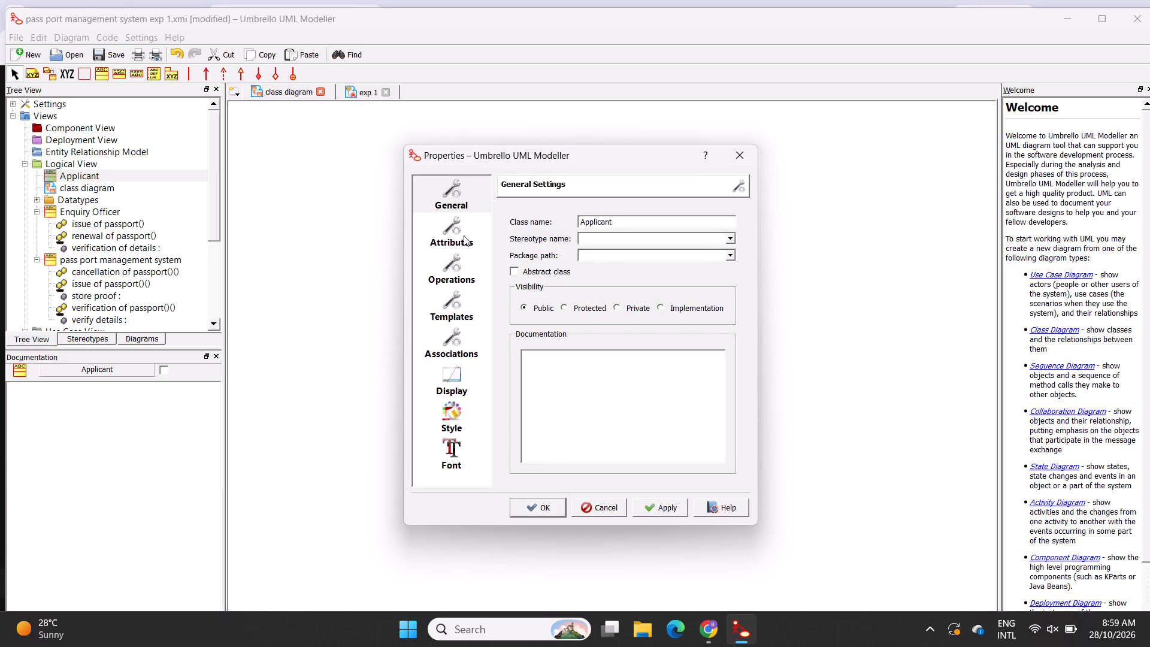
{"action": "left_click", "coordinate": [464, 235]}
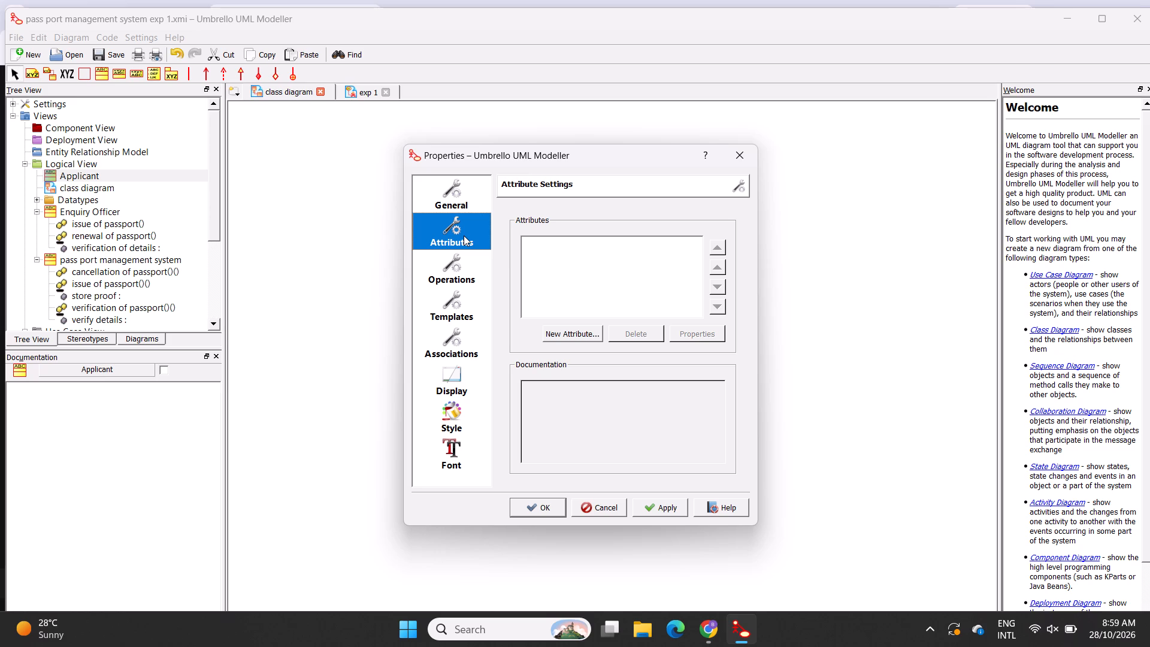
{"action": "left_click", "coordinate": [574, 332]}
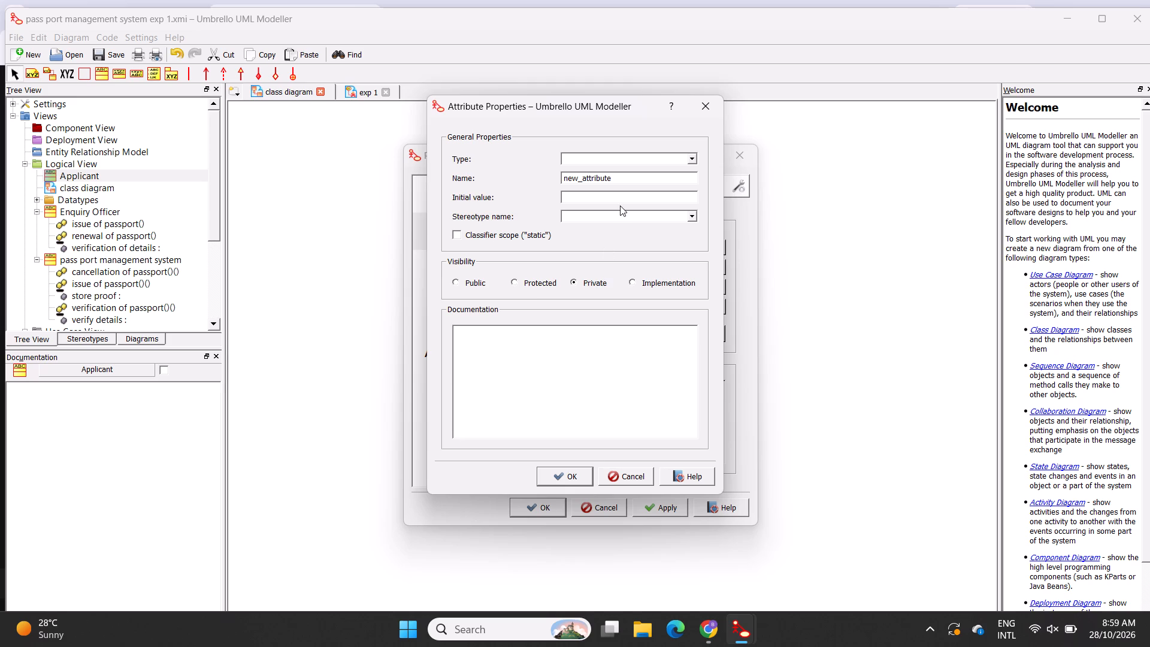
{"action": "key", "text": "ctrl+a"}
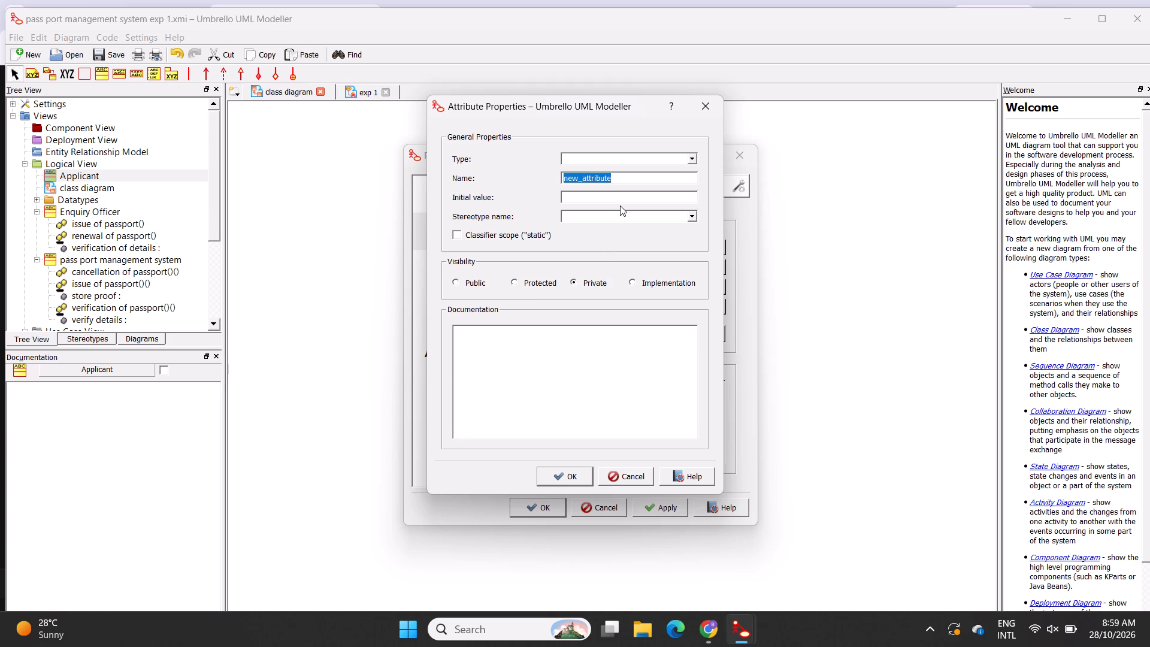
{"action": "left_click", "coordinate": [765, 240]}
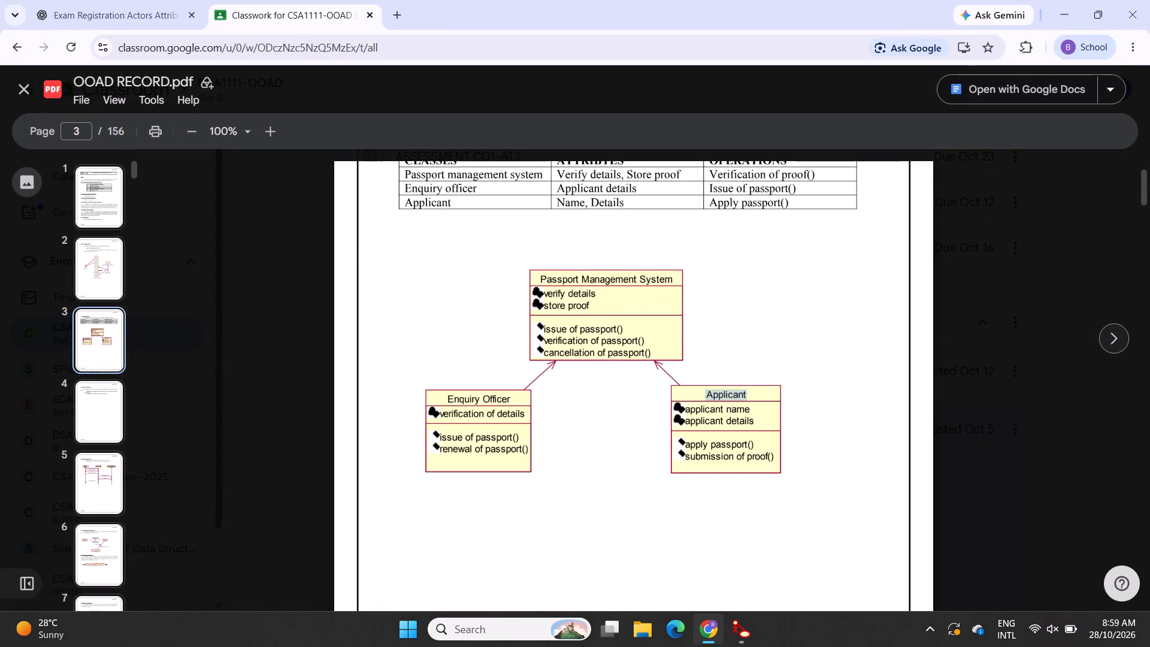
{"action": "left_click_drag", "start_coordinate": [686, 413], "coordinate": [742, 415]}
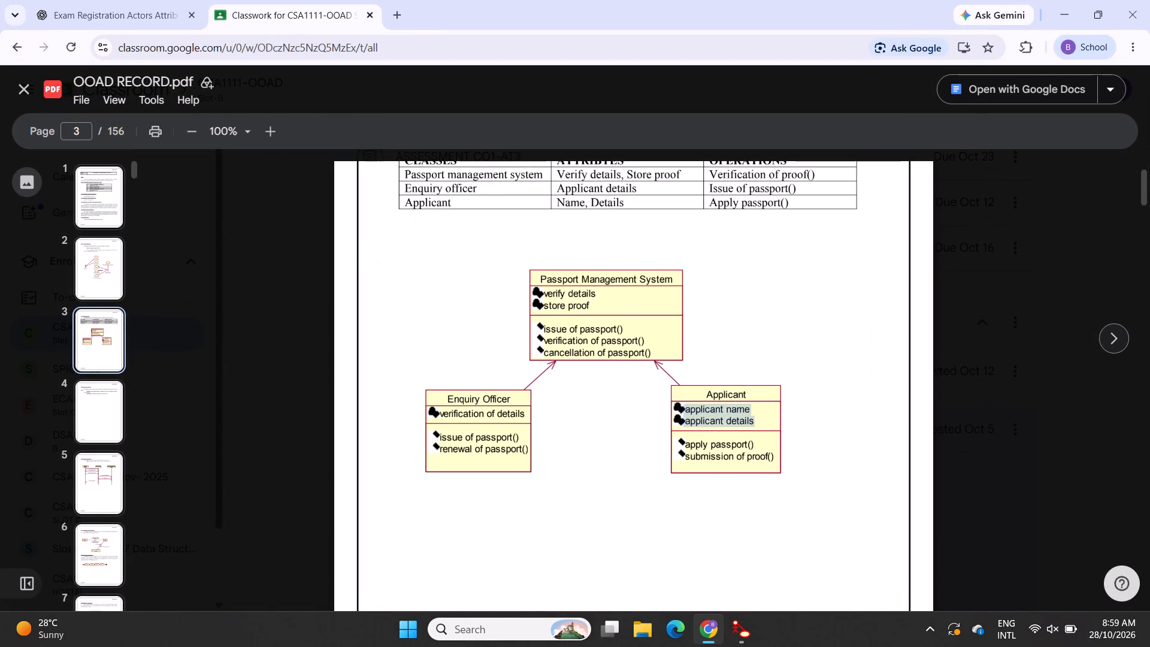
{"action": "left_click_drag", "start_coordinate": [742, 415], "coordinate": [752, 410]}
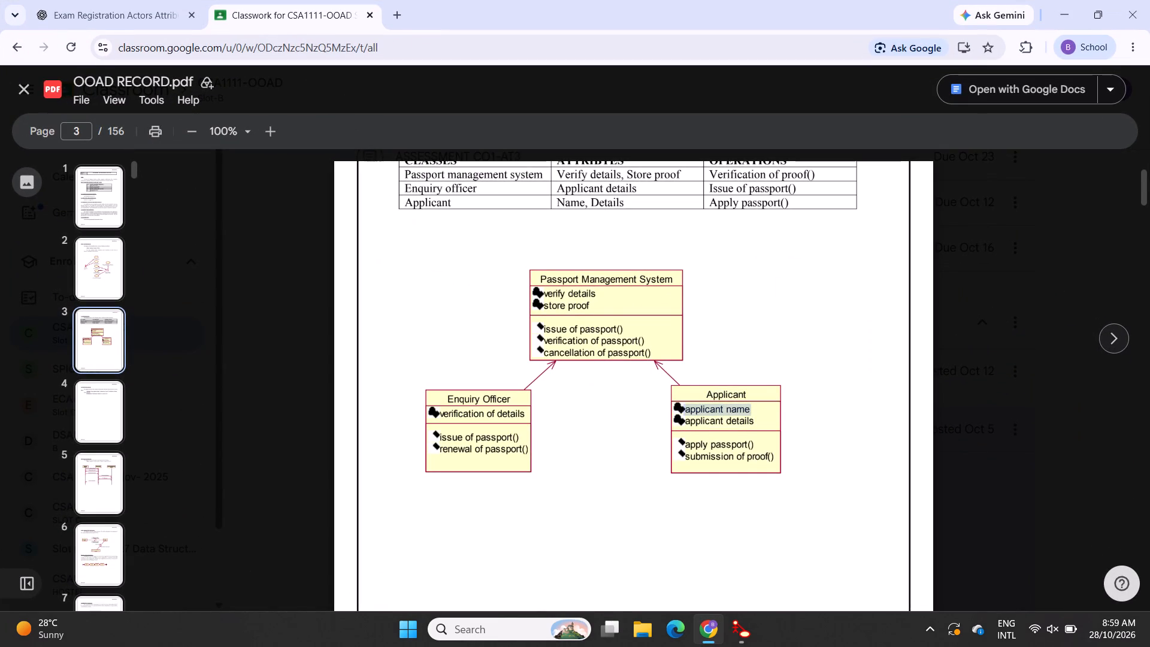
{"action": "key", "text": "ctrl+c"}
{"action": "left_click", "coordinate": [761, 306]}
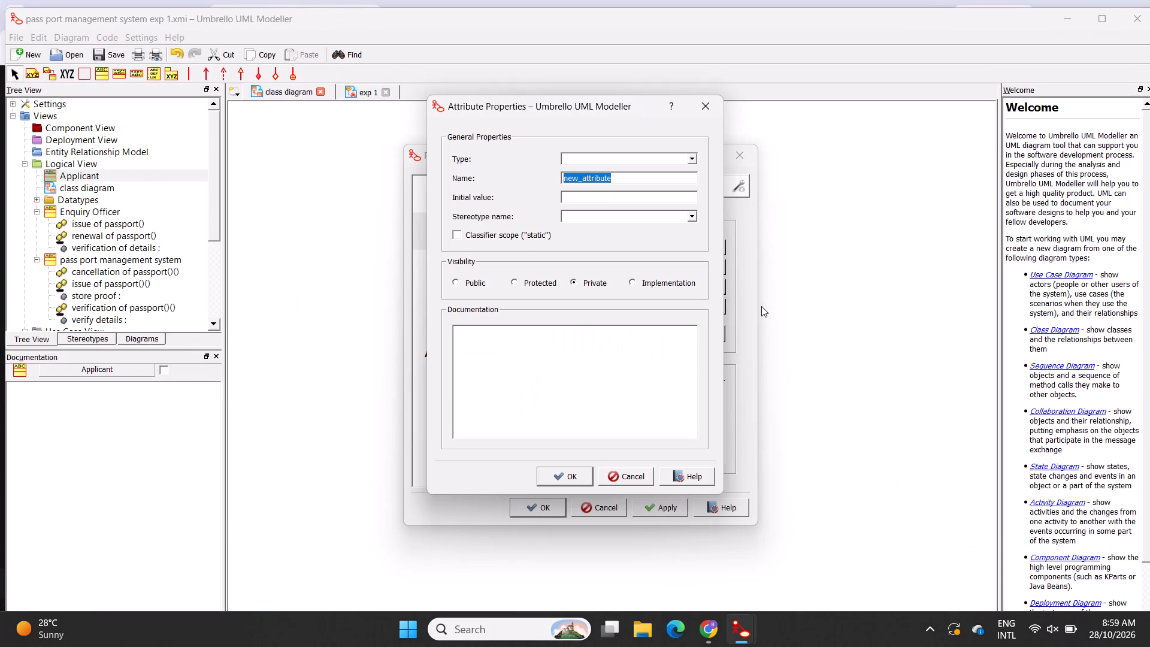
{"action": "key", "text": "ctrl+v"}
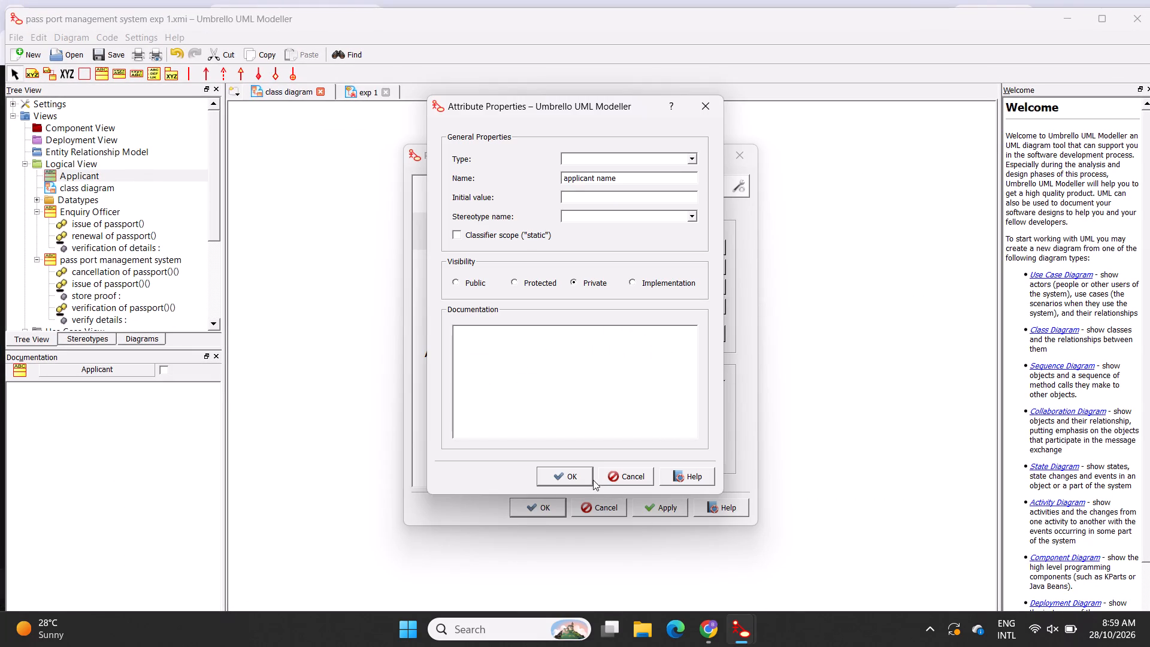
{"action": "left_click", "coordinate": [577, 473]}
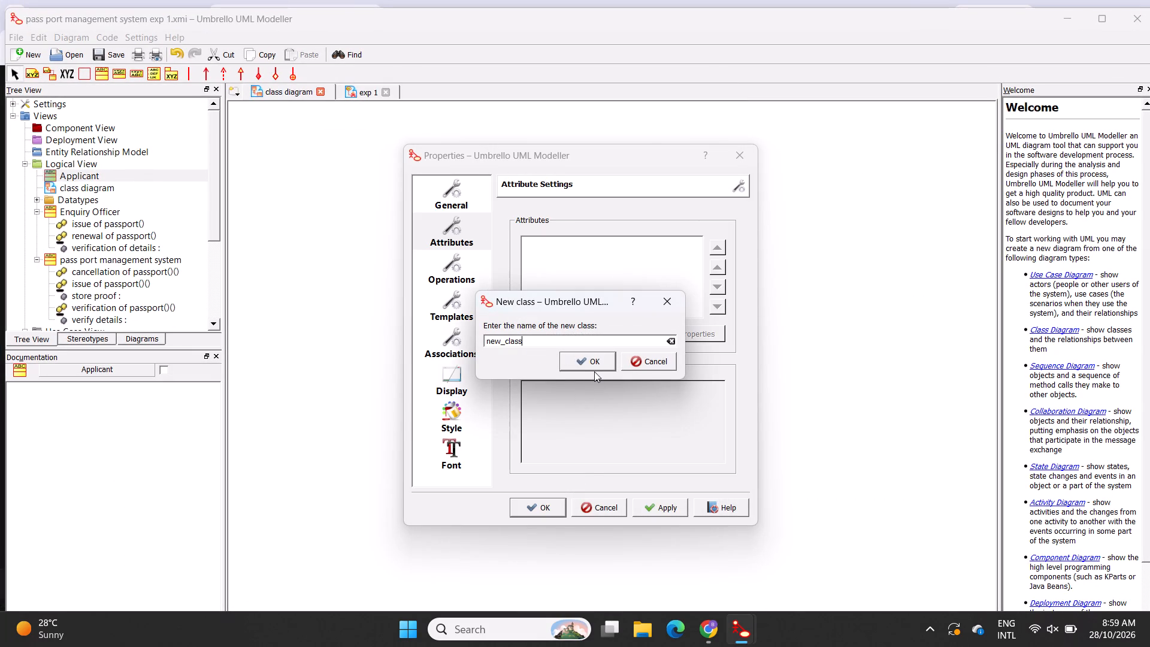
{"action": "left_click", "coordinate": [671, 342]}
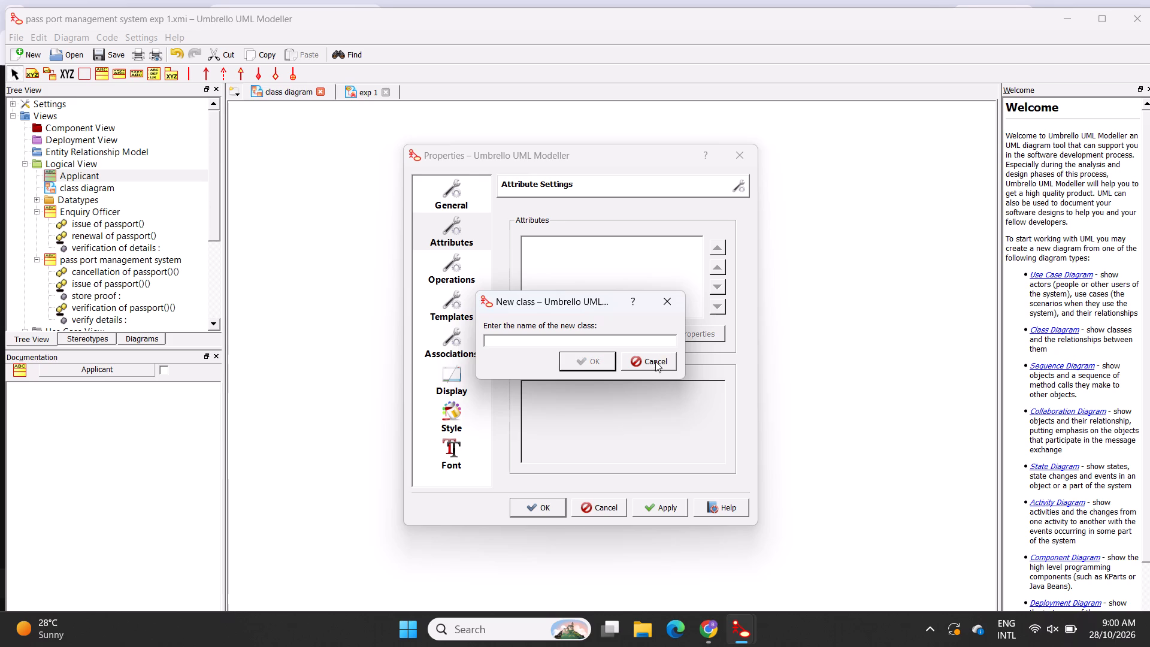
{"action": "left_click", "coordinate": [654, 363]}
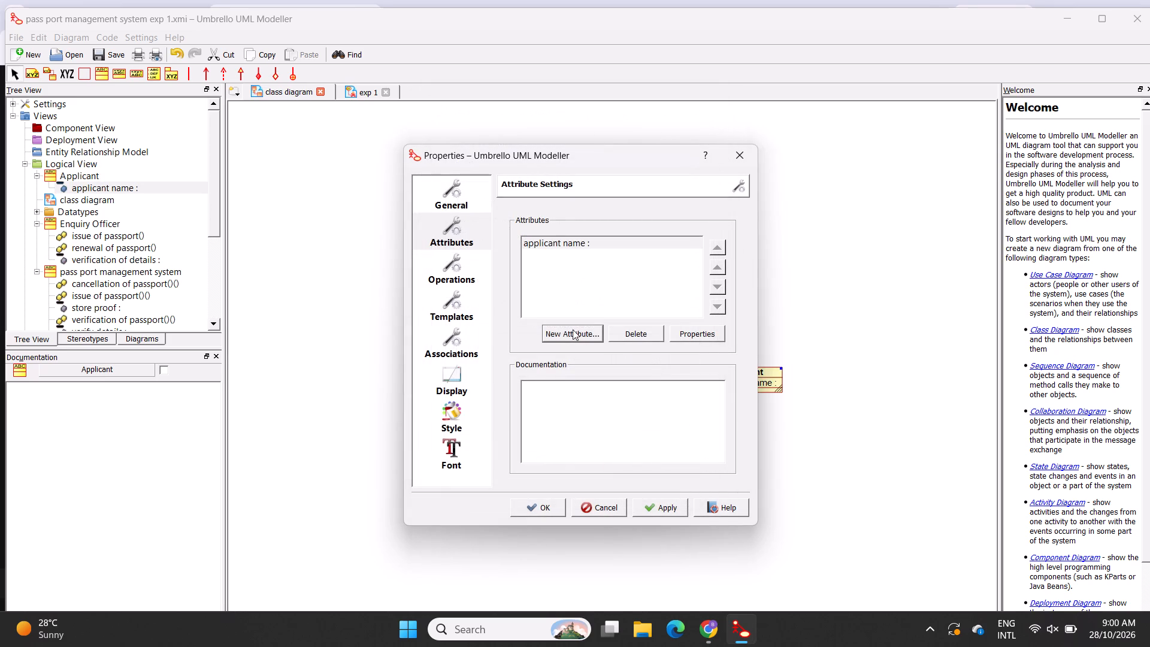
Add a private attribute "applicant details" to the Applicant class, copied from the OOAD record in Chrome, dismissing the stray new-class prompt.
{"action": "left_click", "coordinate": [579, 326]}
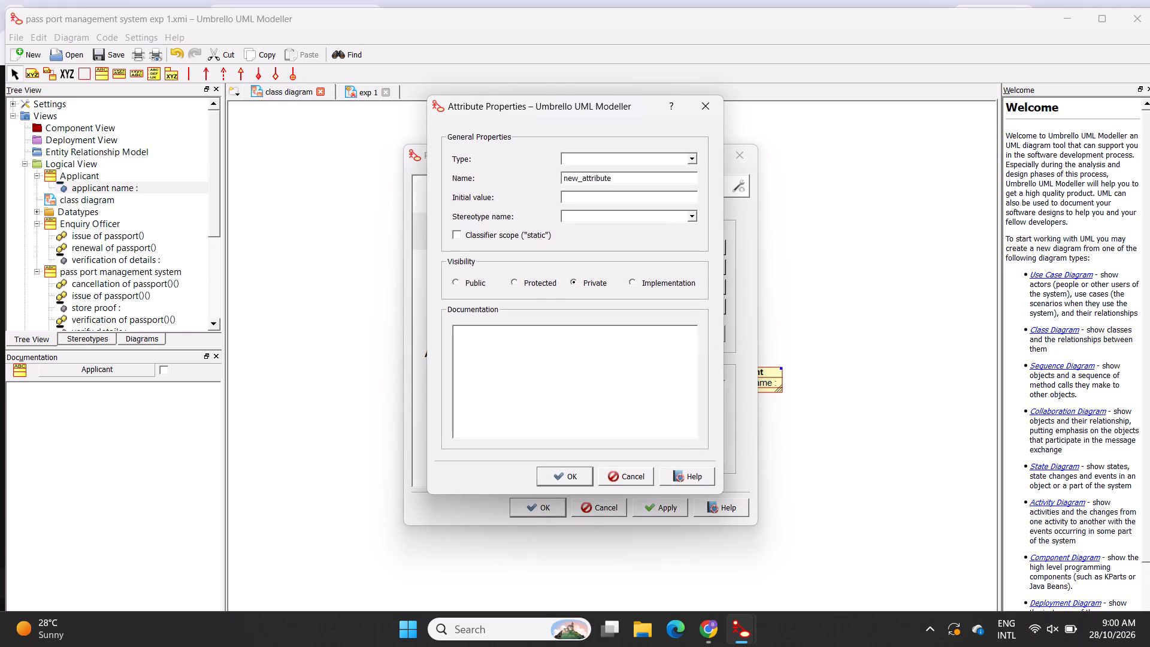
{"action": "key", "text": "ctrl+a"}
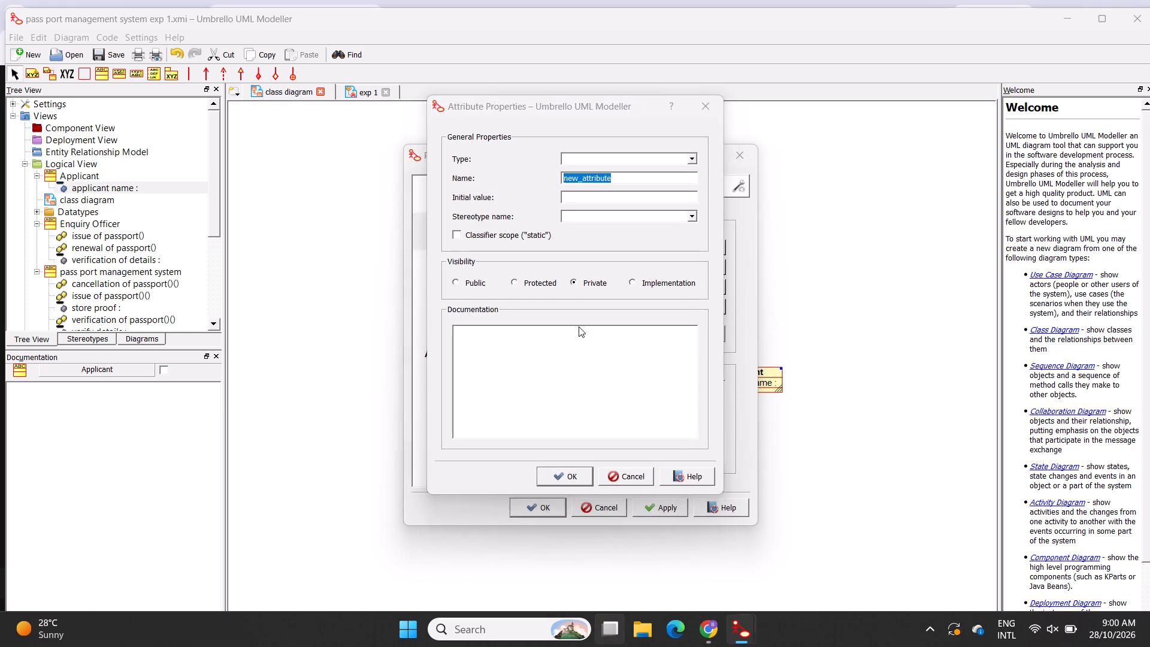
{"action": "left_click", "coordinate": [750, 252]}
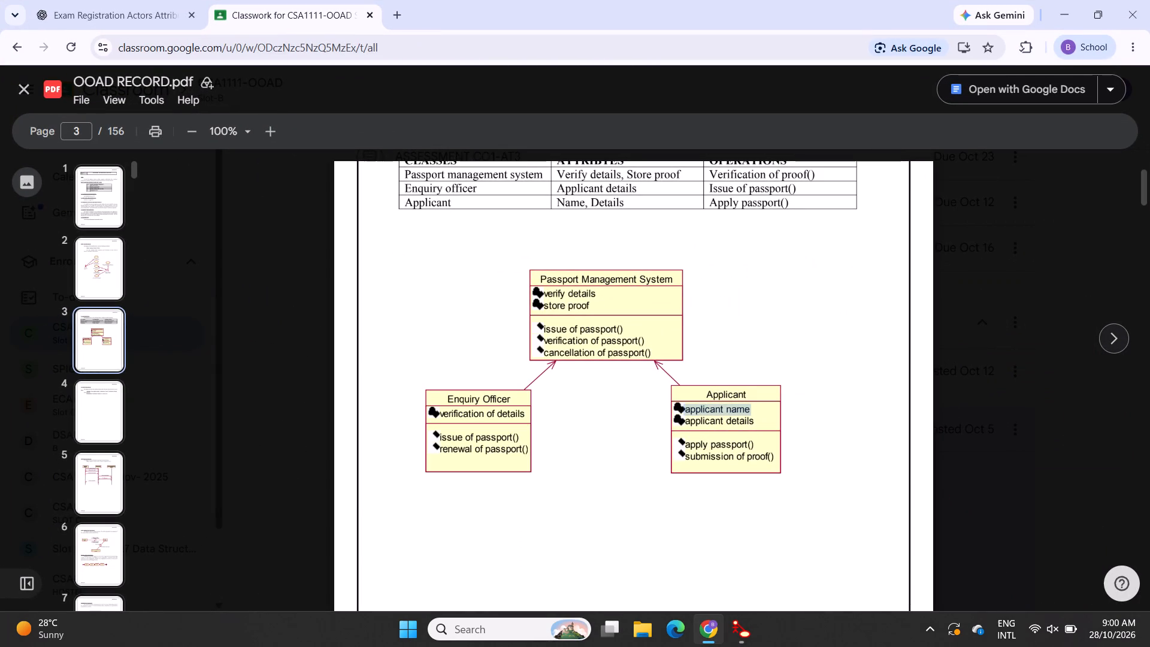
{"action": "left_click_drag", "start_coordinate": [685, 416], "coordinate": [760, 420]}
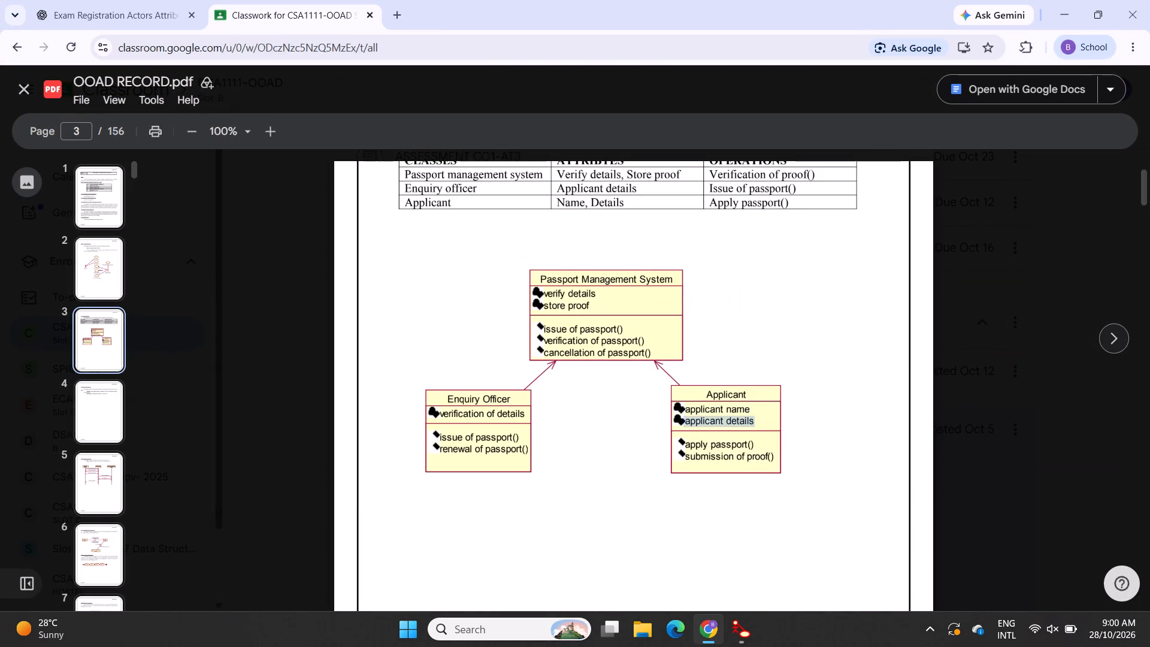
{"action": "key", "text": "ctrl+c"}
{"action": "left_click", "coordinate": [807, 310]}
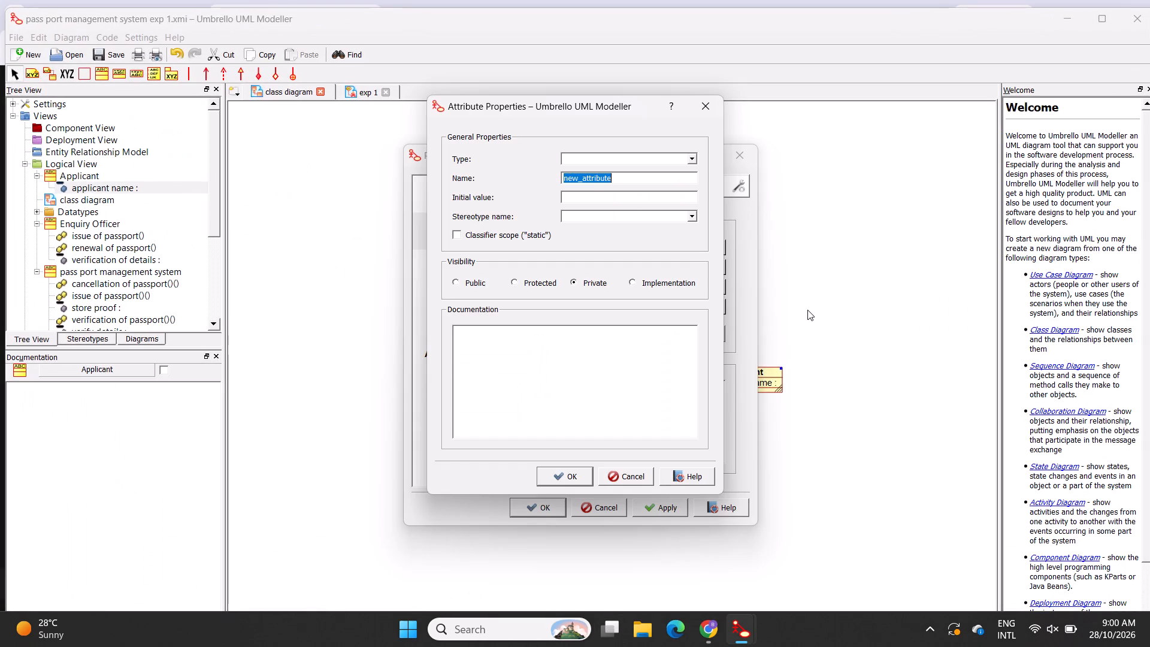
{"action": "key", "text": "ctrl+v"}
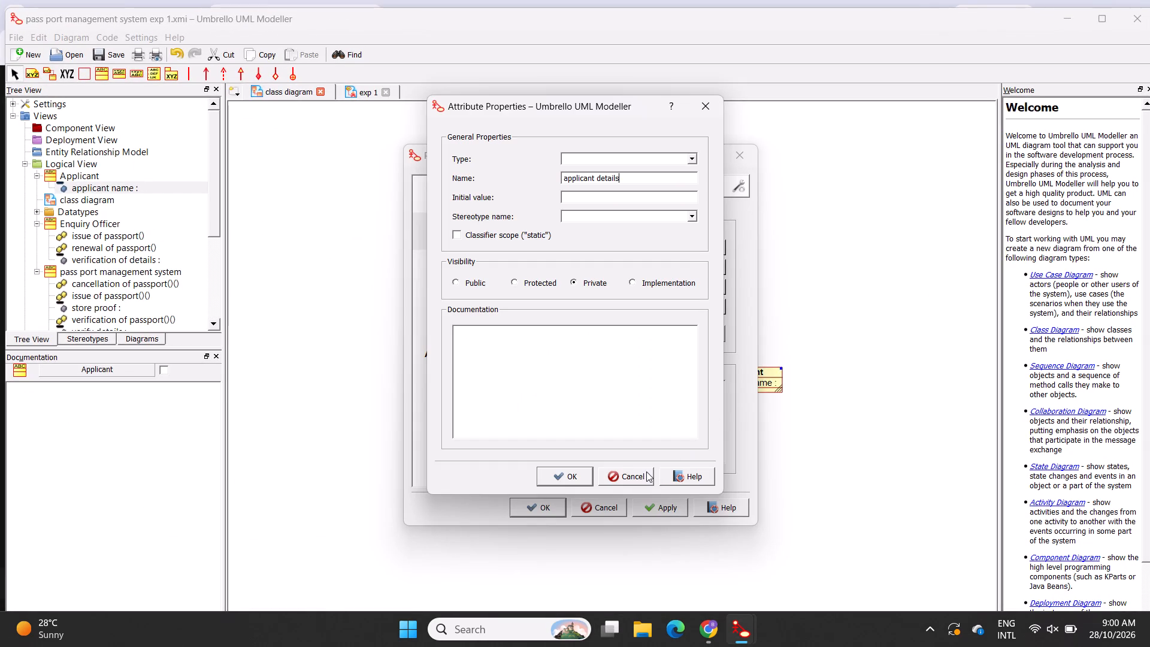
{"action": "left_click", "coordinate": [575, 473]}
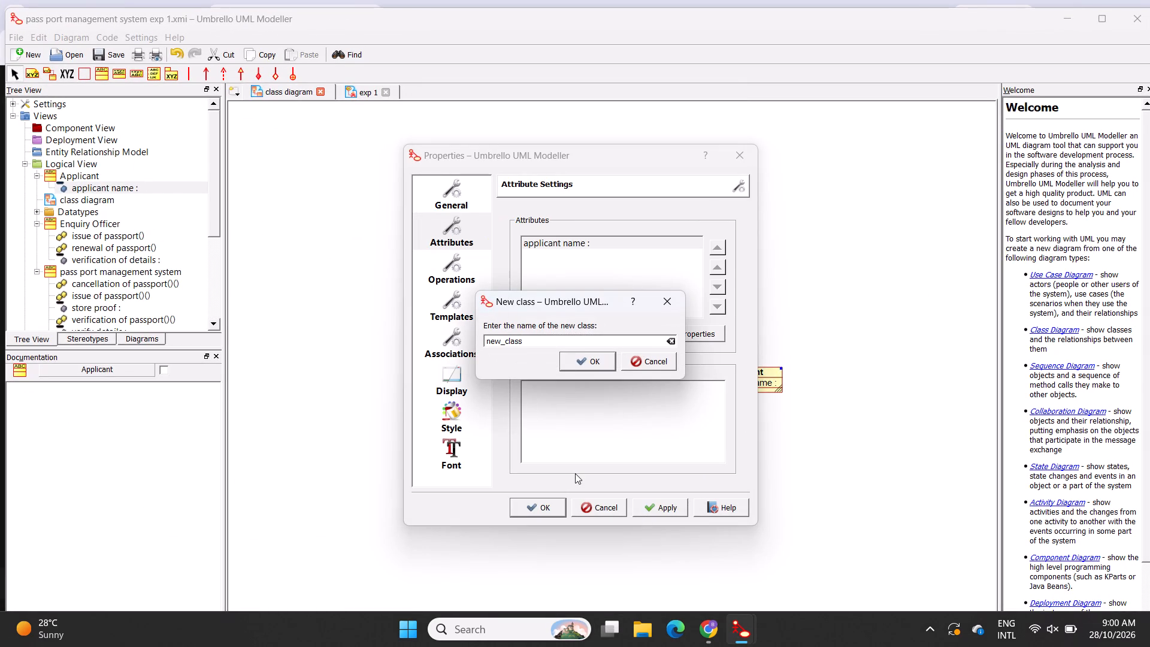
{"action": "left_click", "coordinate": [671, 340]}
{"action": "left_click", "coordinate": [655, 358]}
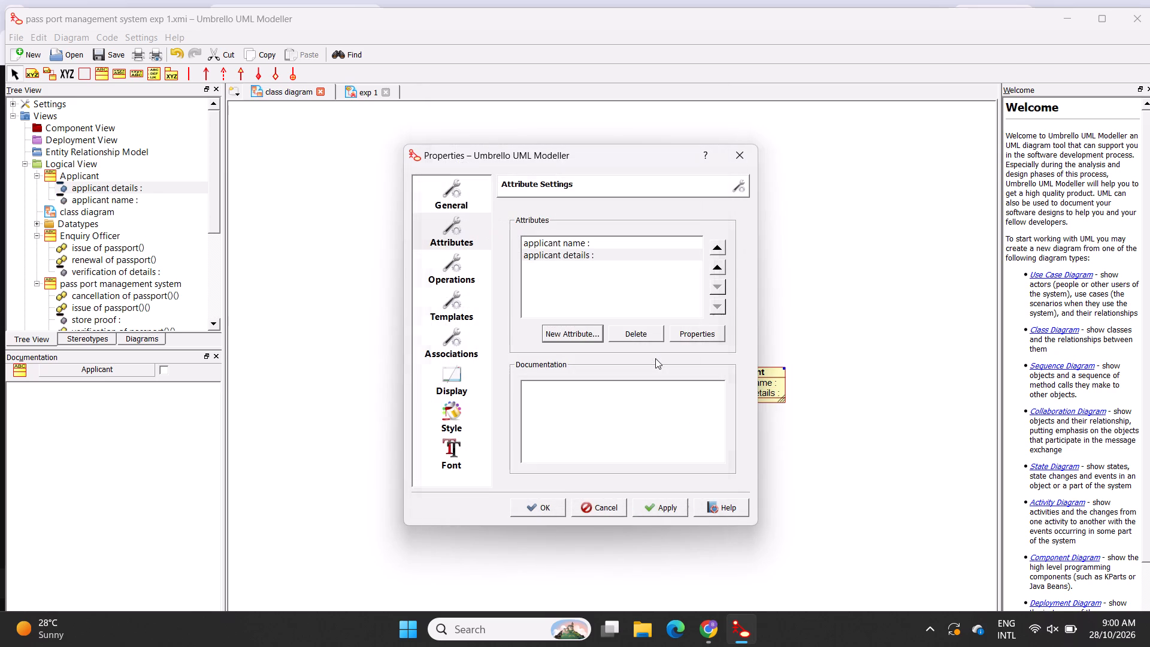
{"action": "left_click", "coordinate": [539, 504]}
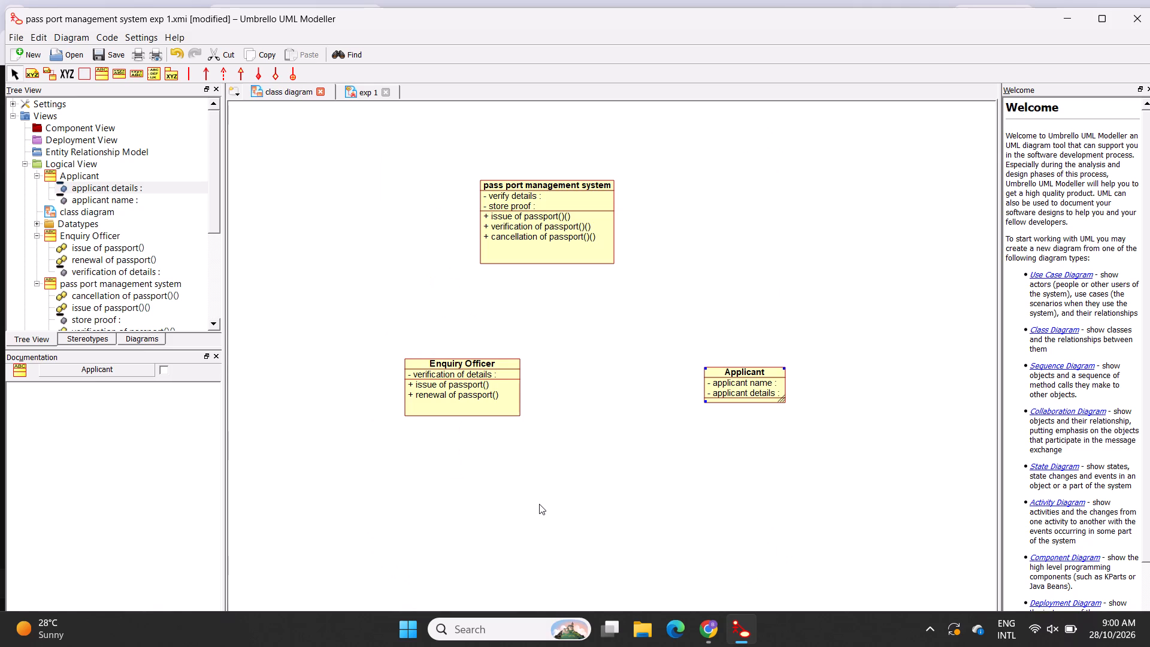
Add a public operation "apply passport" to the Applicant class, copying the name from the OOAD record in Chrome without its trailing parentheses.
{"action": "double_click", "coordinate": [745, 391]}
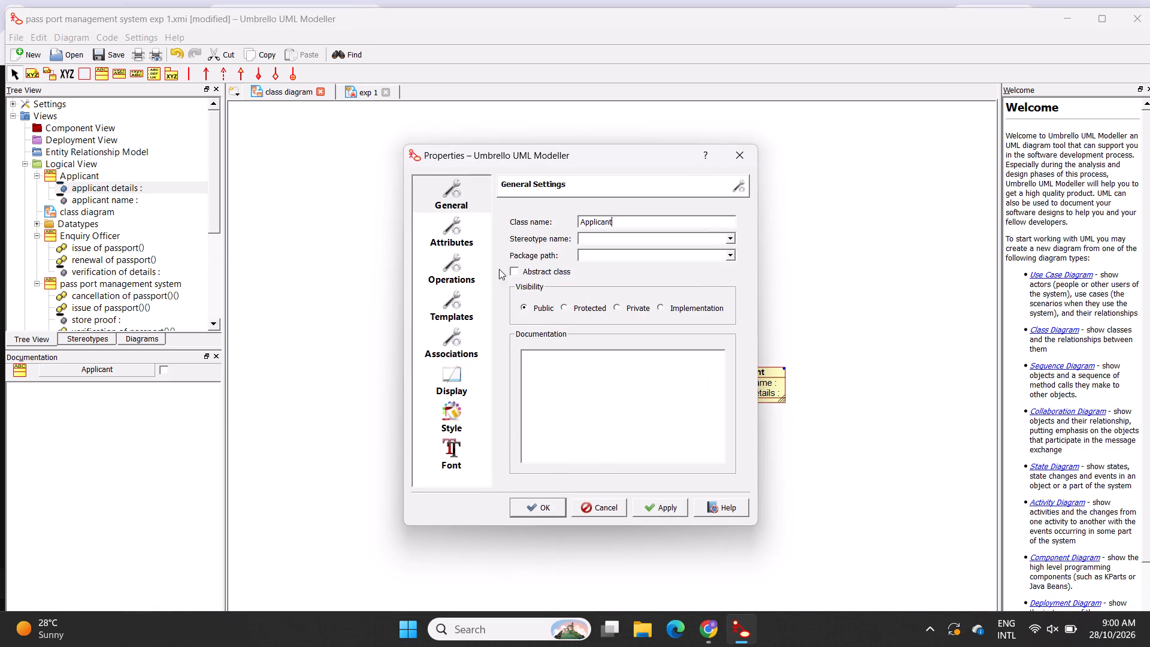
{"action": "left_click", "coordinate": [462, 270]}
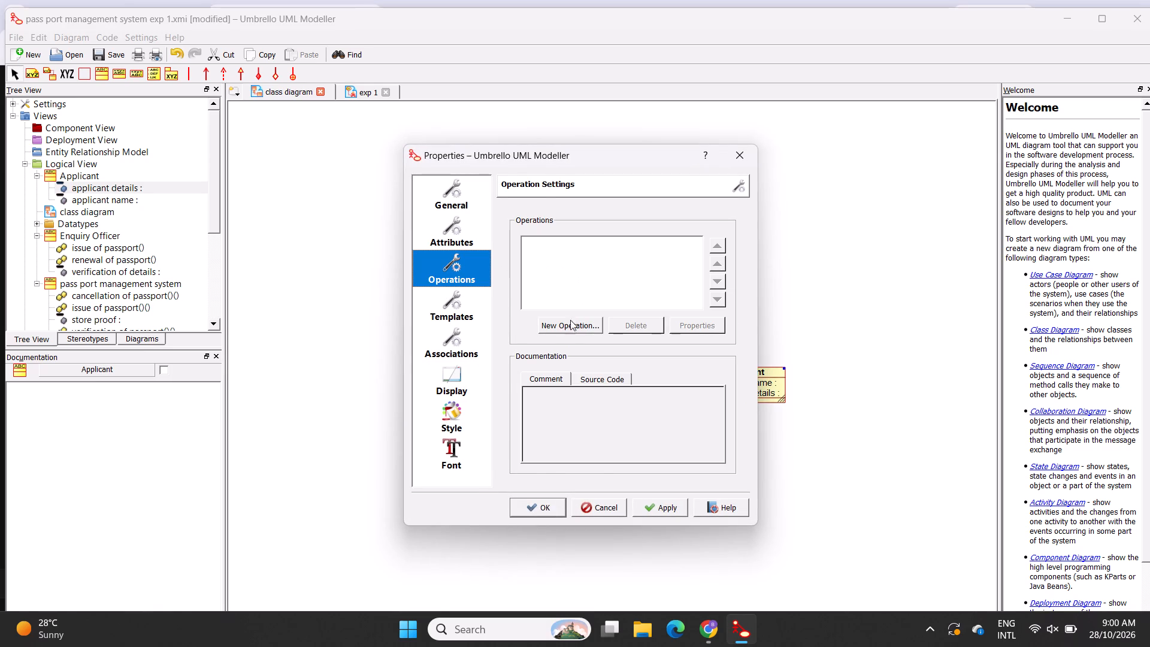
{"action": "left_click", "coordinate": [570, 325]}
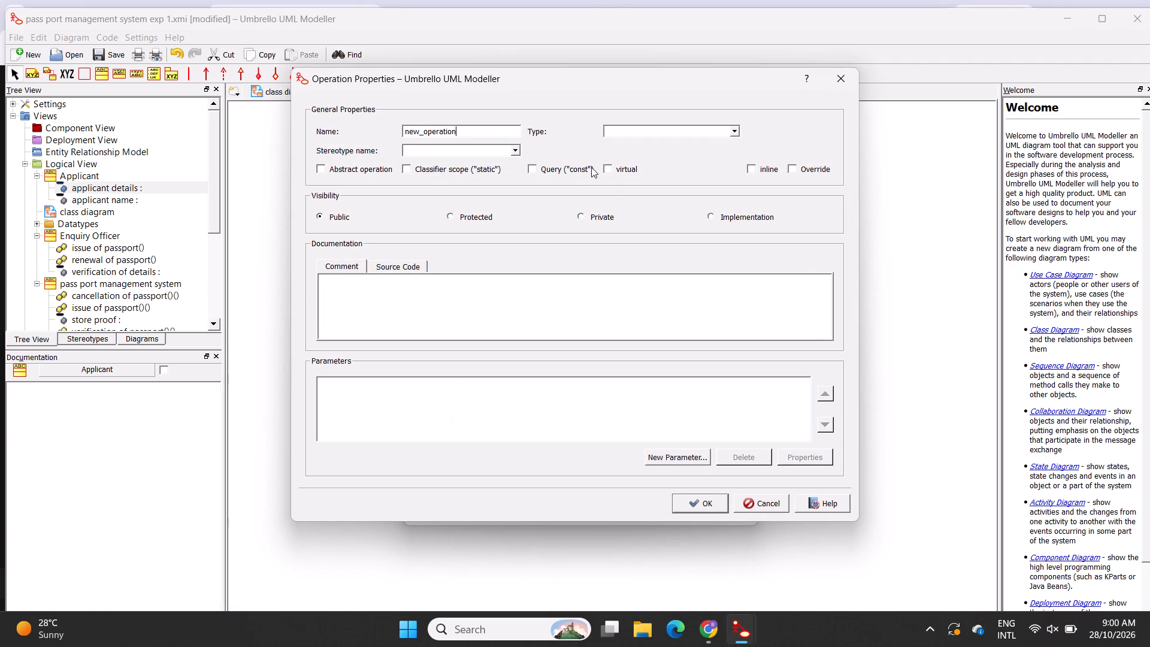
{"action": "key", "text": "ctrl+a"}
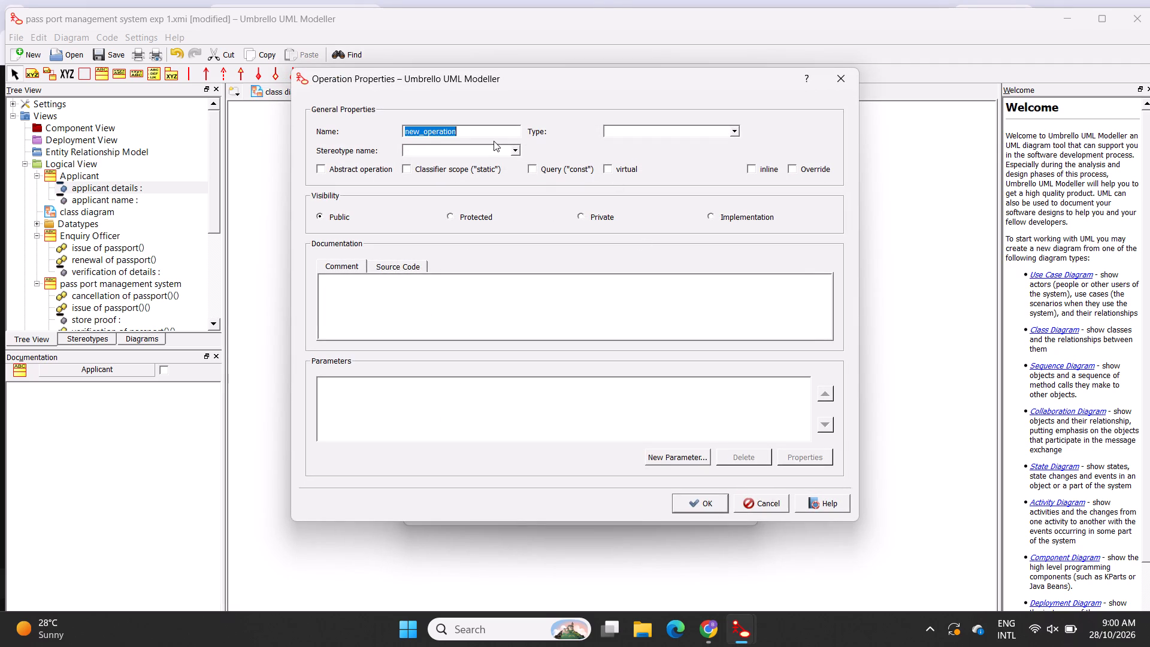
{"action": "left_click", "coordinate": [786, 243]}
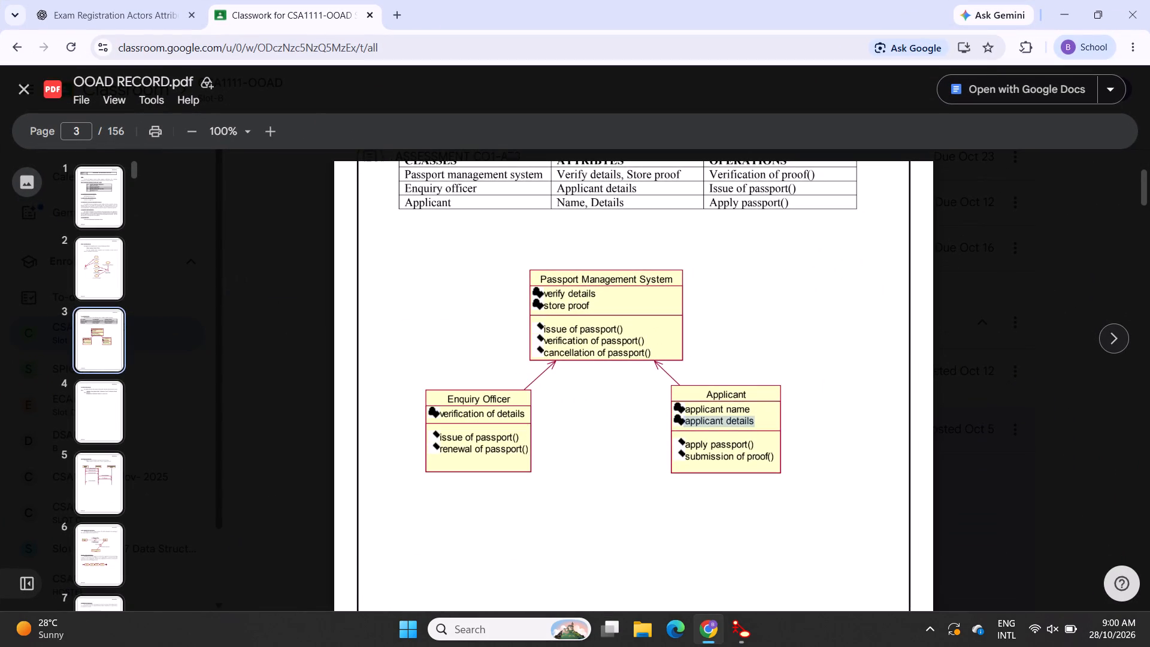
{"action": "left_click_drag", "start_coordinate": [688, 446], "coordinate": [744, 443]}
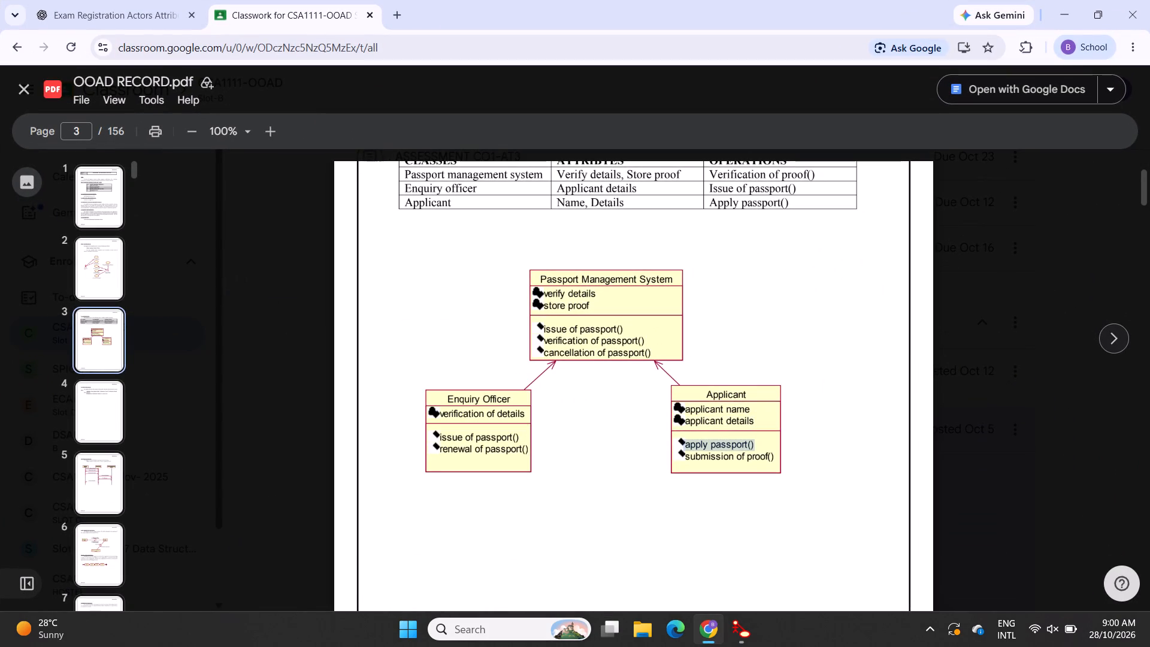
{"action": "key", "text": "ctrl+c"}
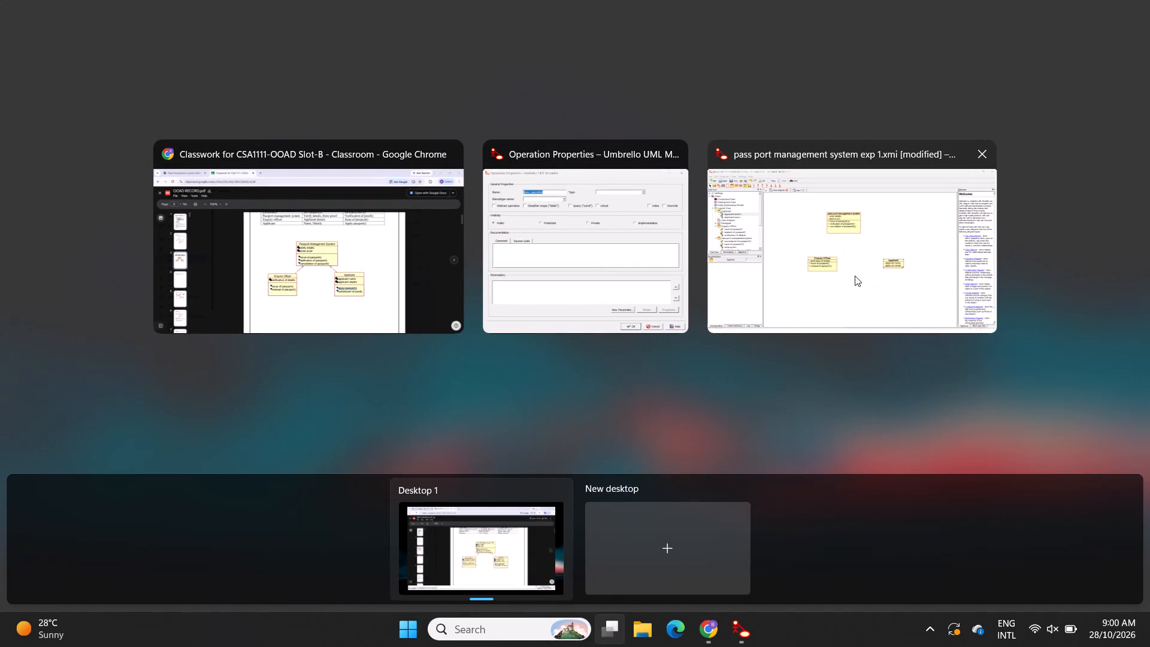
{"action": "left_click", "coordinate": [855, 276]}
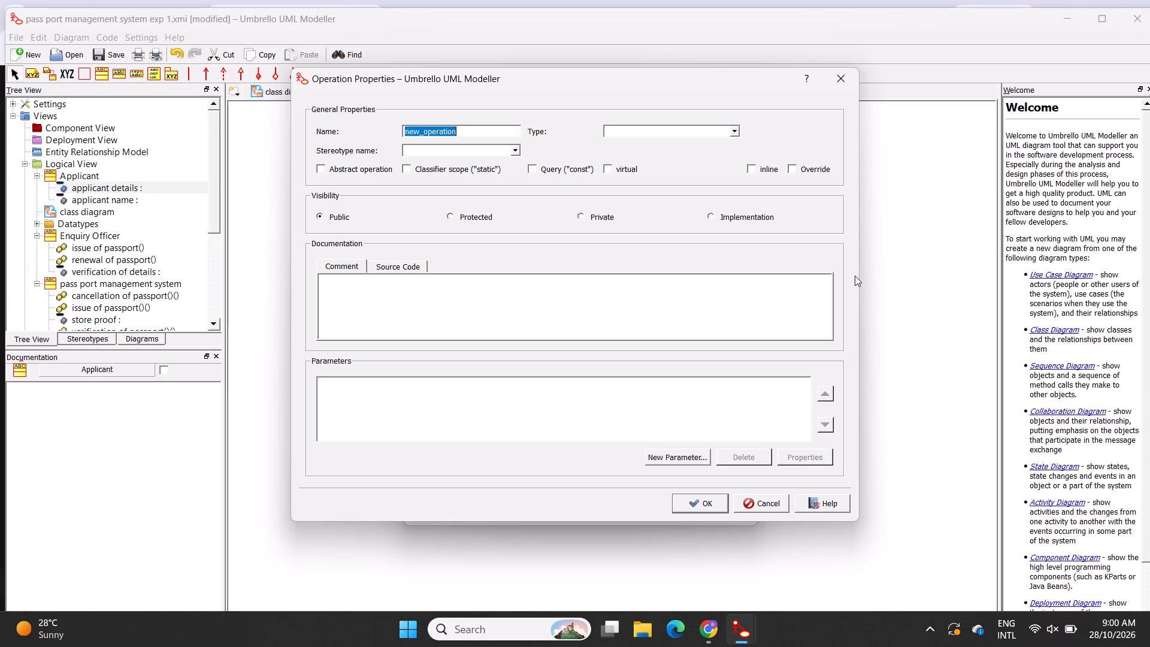
{"action": "key", "text": "ctrl+v"}
{"action": "key", "text": "BackSpace"}
{"action": "key", "text": "BackSpace"}
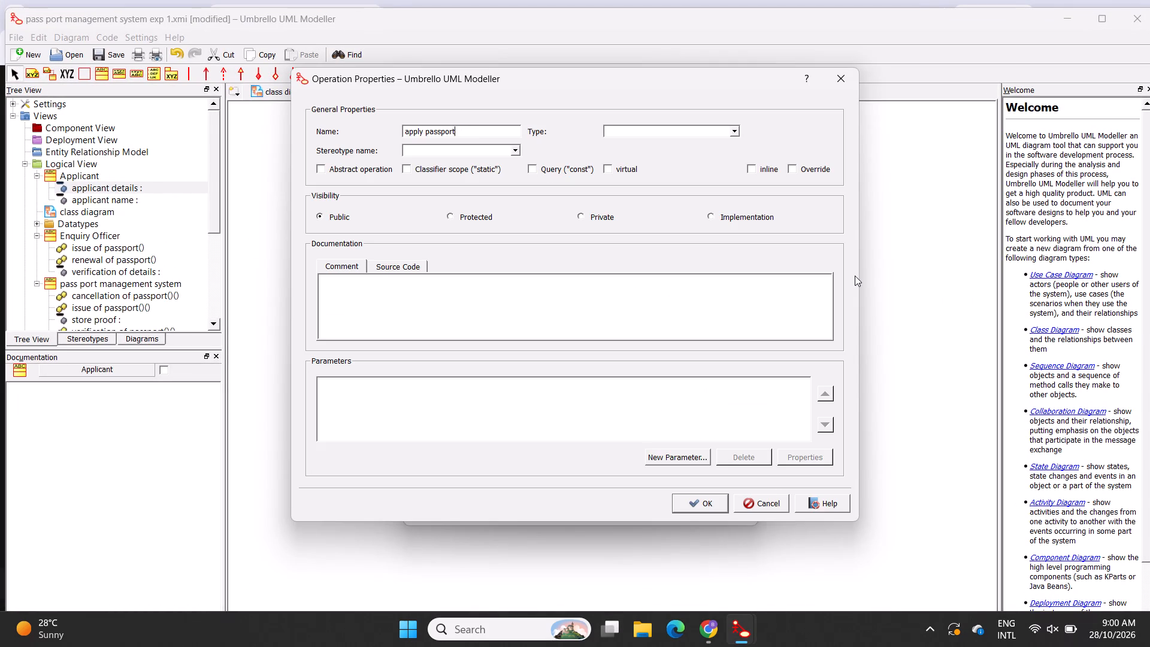
{"action": "key", "text": "Return"}
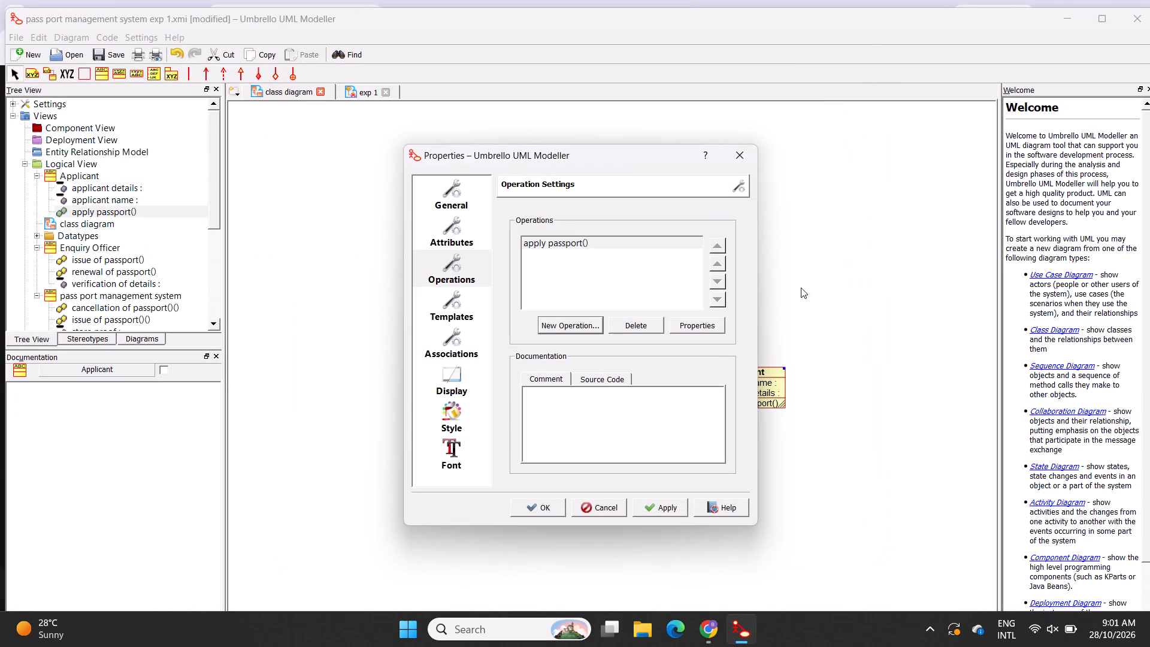
Add a public operation "submission of proof" to Applicant, copied from the OOAD record in Chrome without parentheses, discard the extra new operation, and accept the class properties.
{"action": "left_click", "coordinate": [599, 325]}
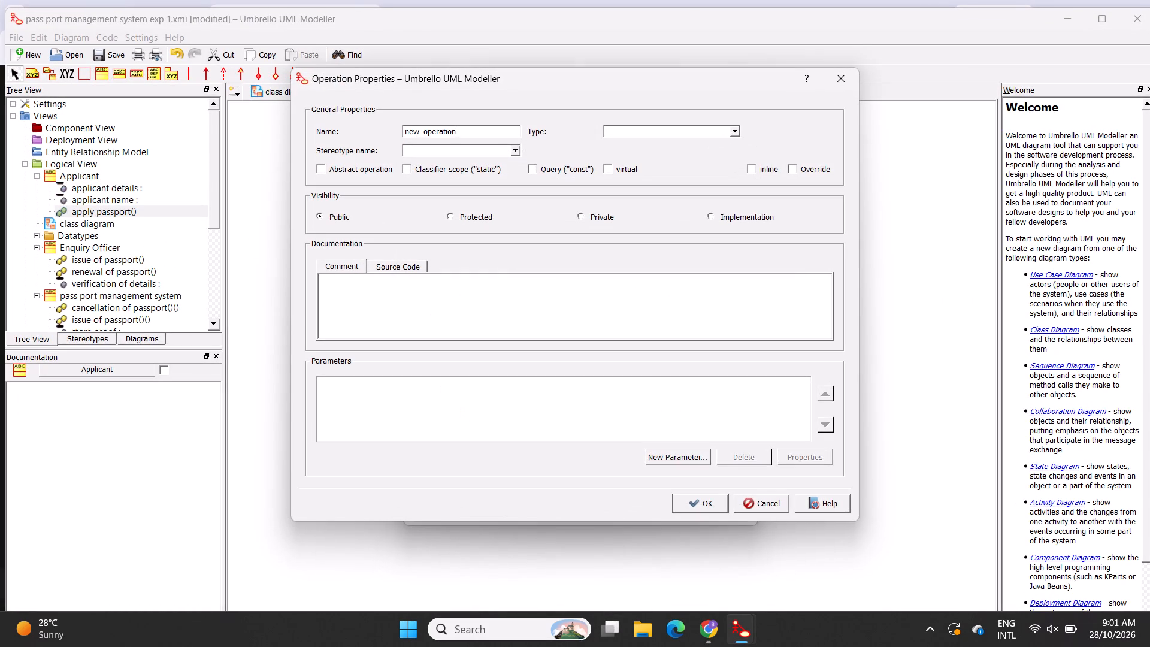
{"action": "key", "text": "BackSpace"}
{"action": "key", "text": "BackSpace"}
{"action": "key", "text": "BackSpace"}
{"action": "key", "text": "BackSpace"}
{"action": "key", "text": "BackSpace"}
{"action": "key", "text": "BackSpace"}
{"action": "key", "text": "BackSpace"}
{"action": "key", "text": "BackSpace"}
{"action": "key", "text": "BackSpace"}
{"action": "key", "text": "BackSpace"}
{"action": "key", "text": "BackSpace"}
{"action": "key", "text": "BackSpace"}
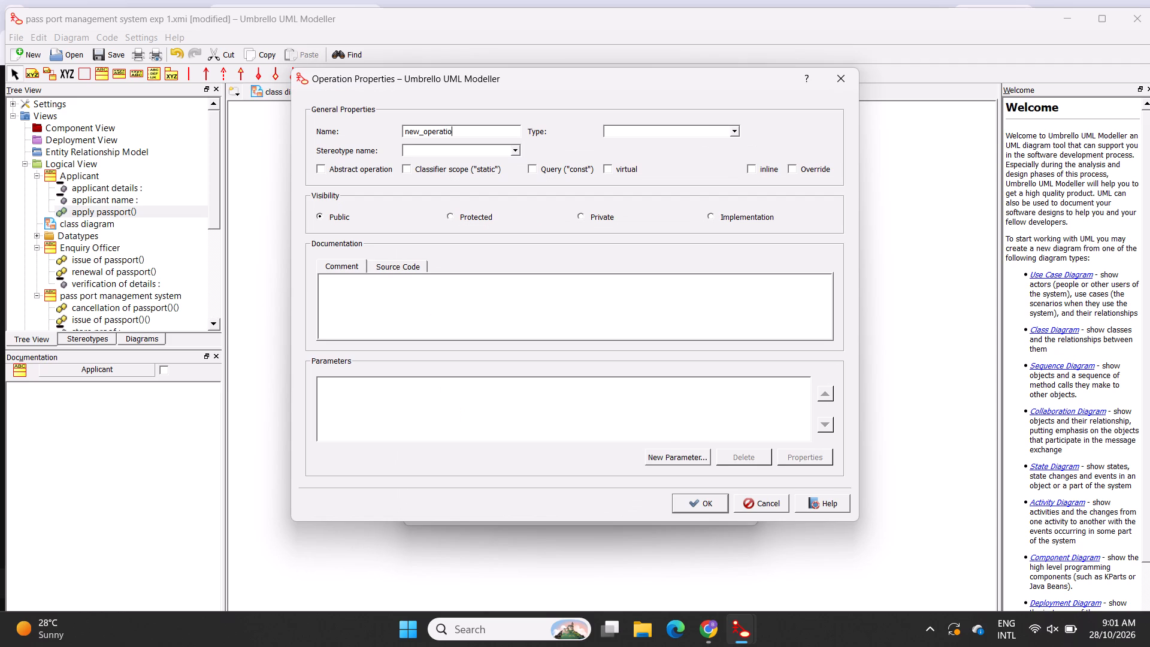
{"action": "key", "text": "BackSpace"}
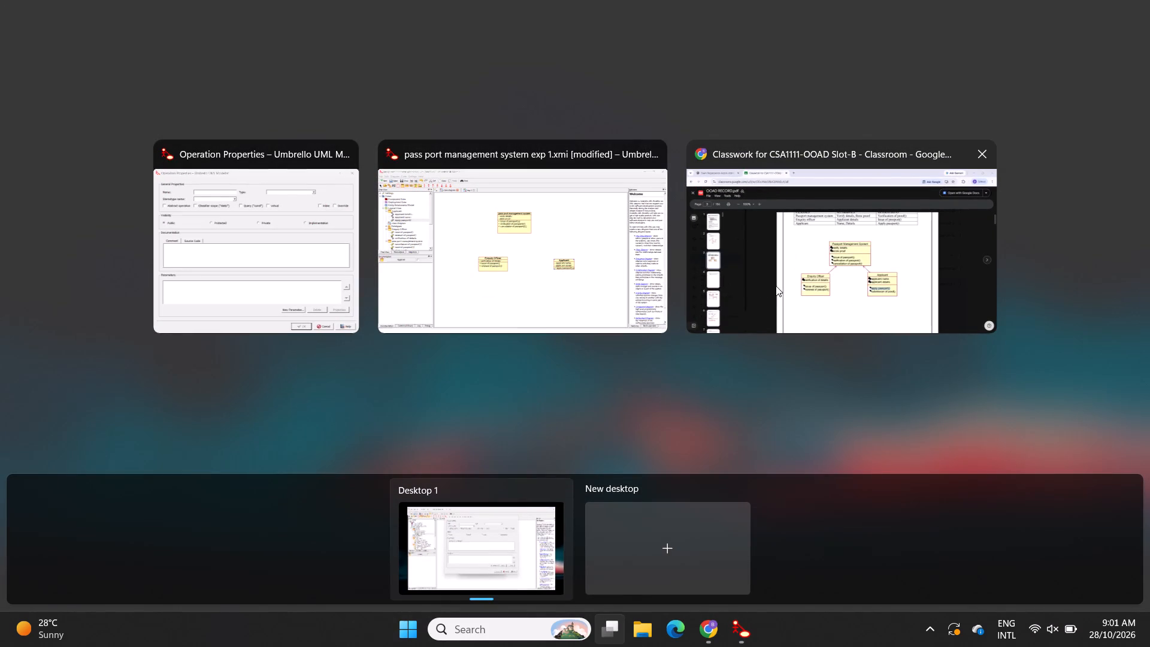
{"action": "left_click", "coordinate": [782, 288]}
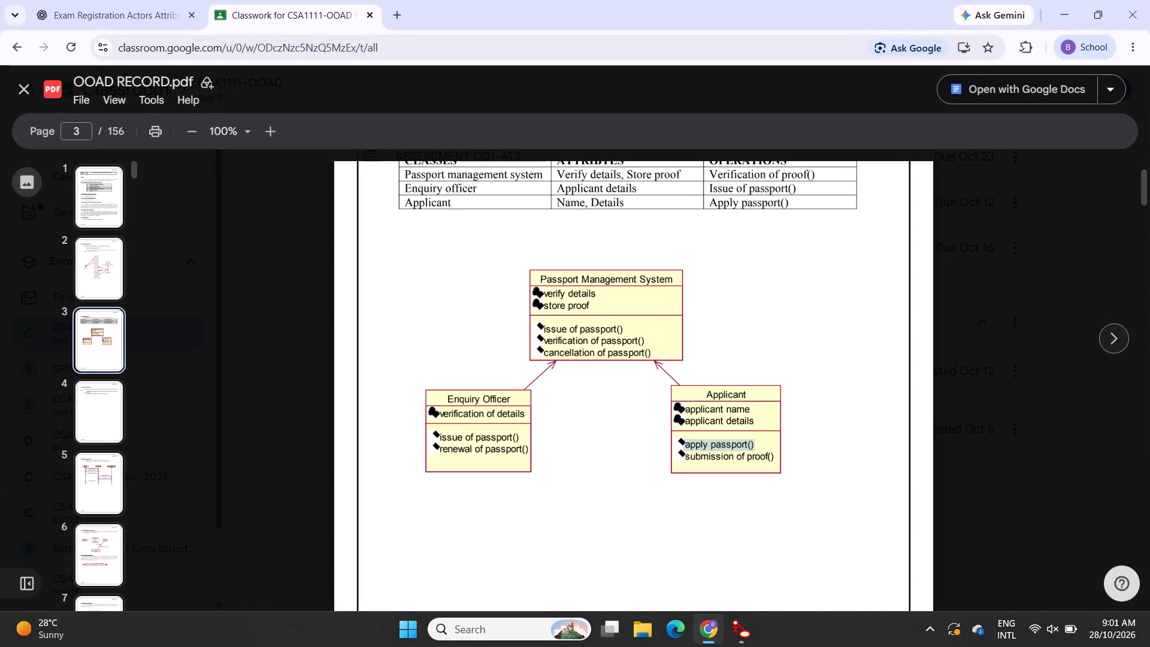
{"action": "left_click_drag", "start_coordinate": [686, 456], "coordinate": [733, 455]}
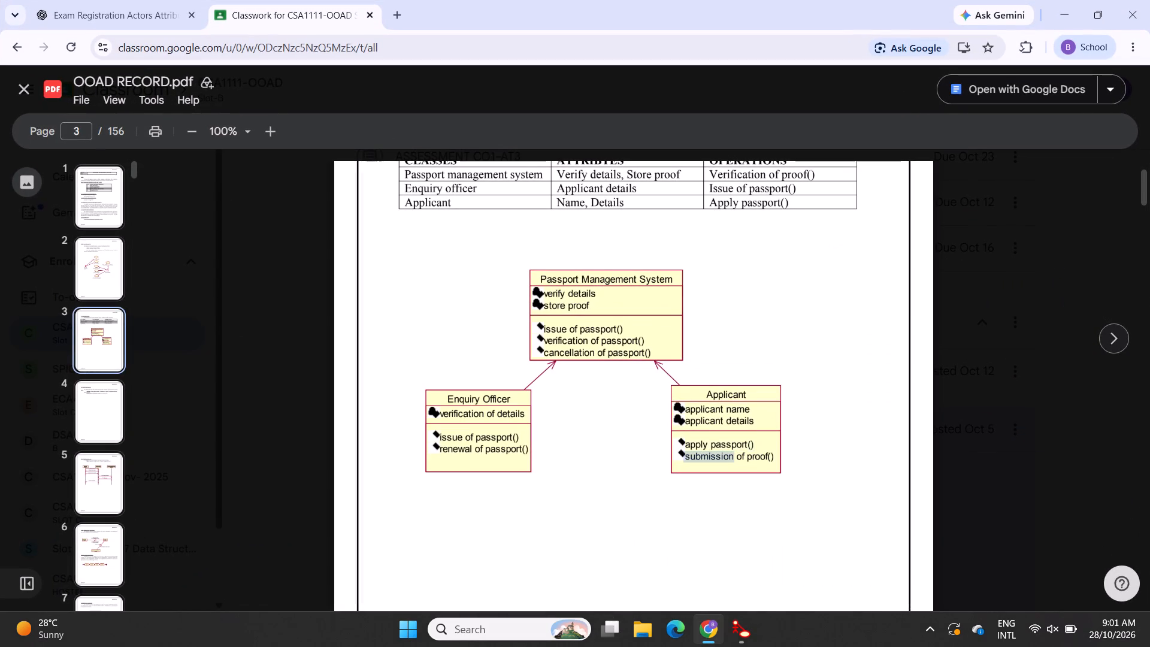
{"action": "left_click_drag", "start_coordinate": [733, 455], "coordinate": [768, 459]}
{"action": "key", "text": "ctrl+c"}
{"action": "left_click", "coordinate": [823, 300]}
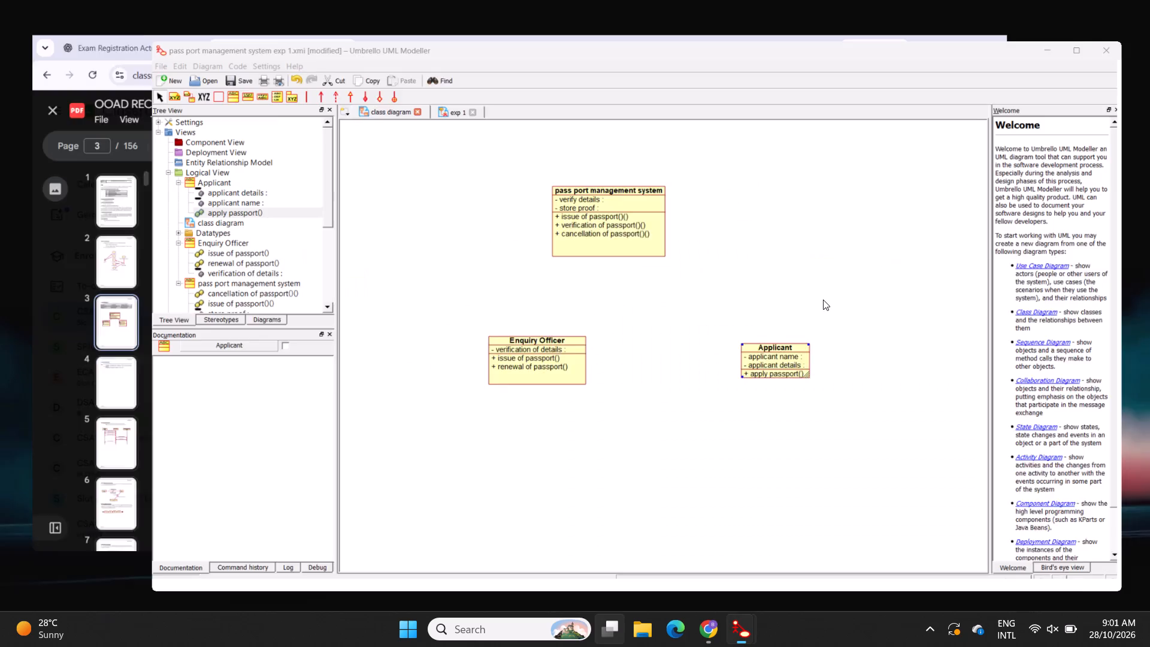
{"action": "key", "text": "ctrl+v"}
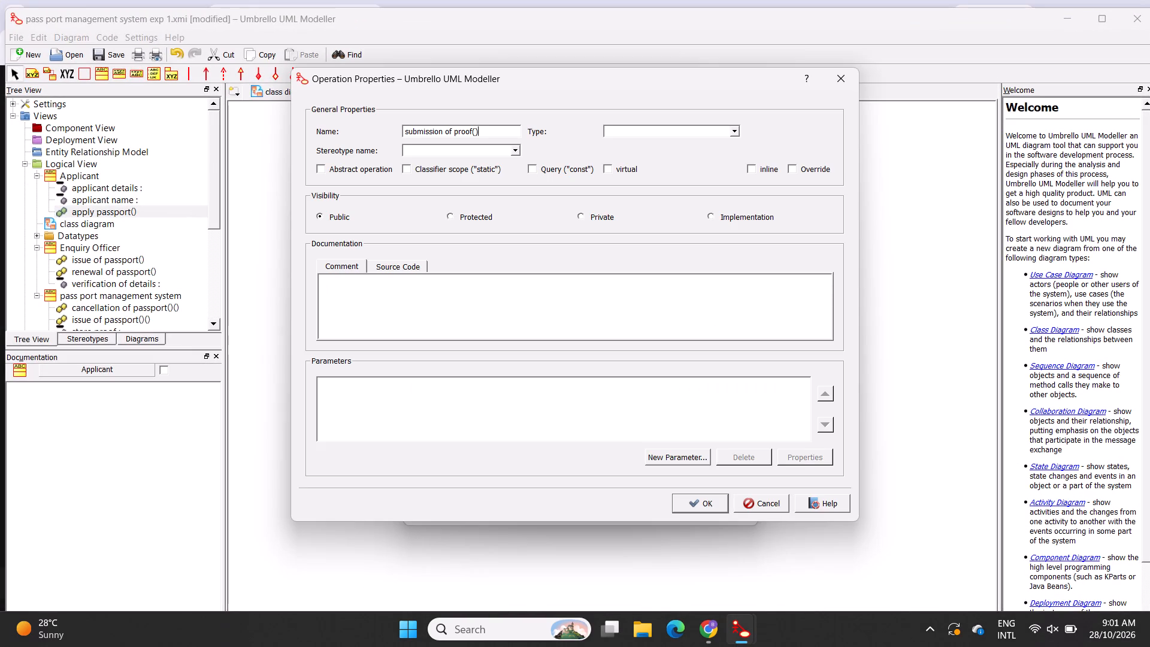
{"action": "key", "text": "BackSpace"}
{"action": "key", "text": "BackSpace"}
{"action": "key", "text": "Return"}
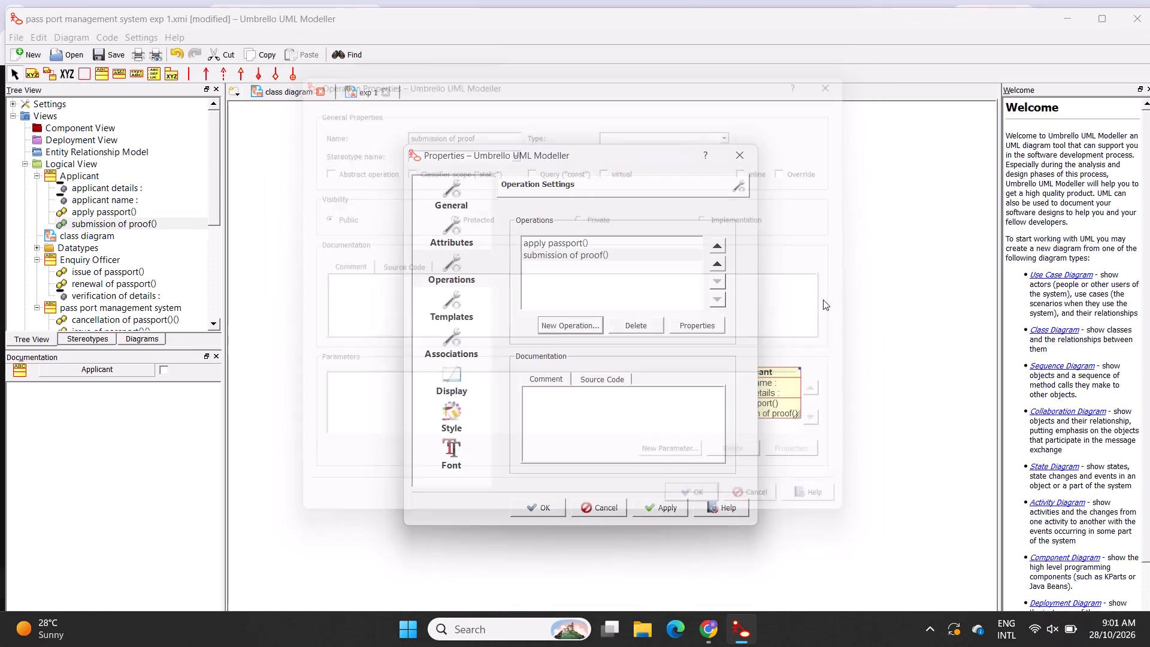
{"action": "key", "text": "Return"}
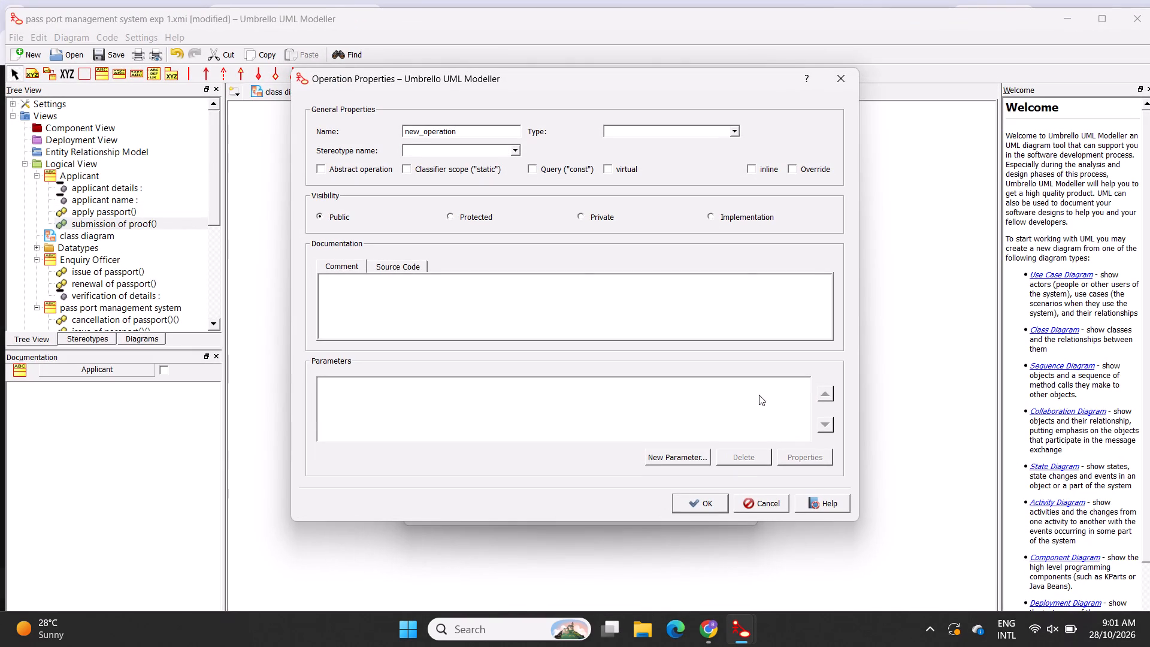
{"action": "left_click", "coordinate": [849, 83]}
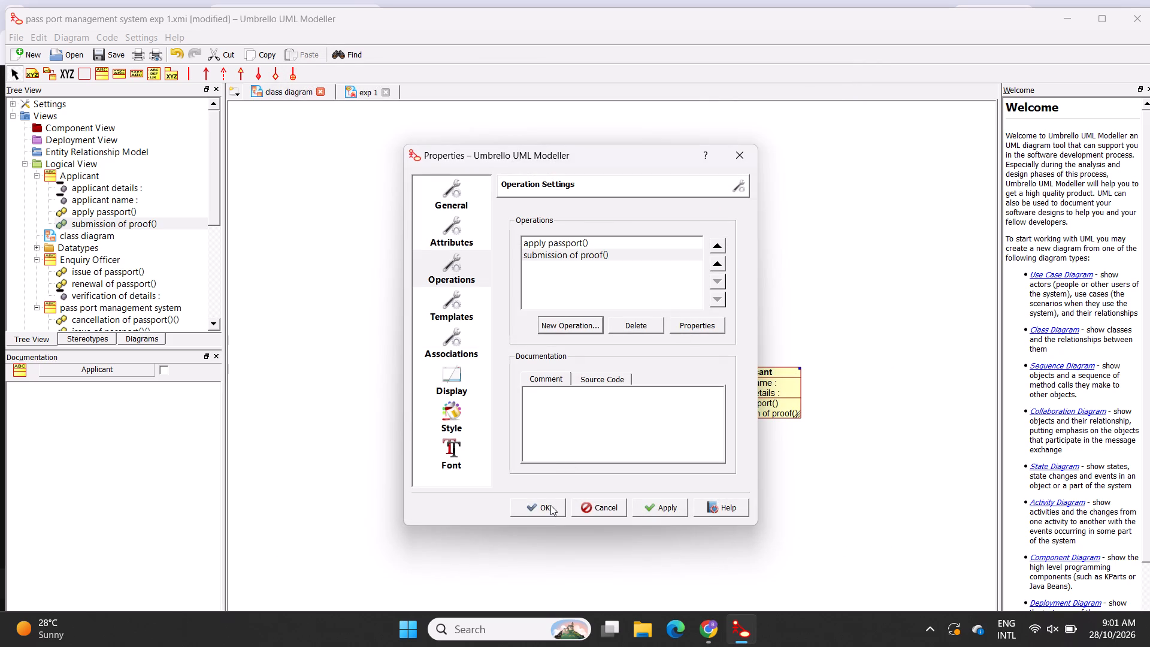
{"action": "left_click", "coordinate": [550, 505]}
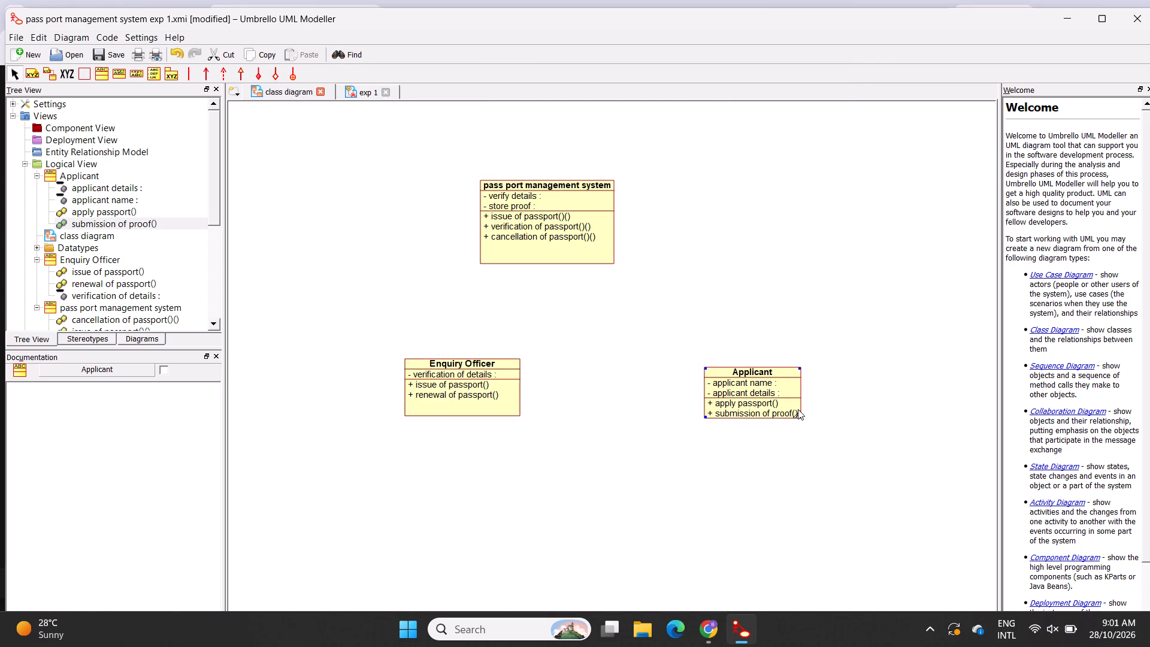
Move the Applicant class slightly higher and closer to the other two classes in the diagram.
{"action": "left_click_drag", "start_coordinate": [798, 409], "coordinate": [782, 383]}
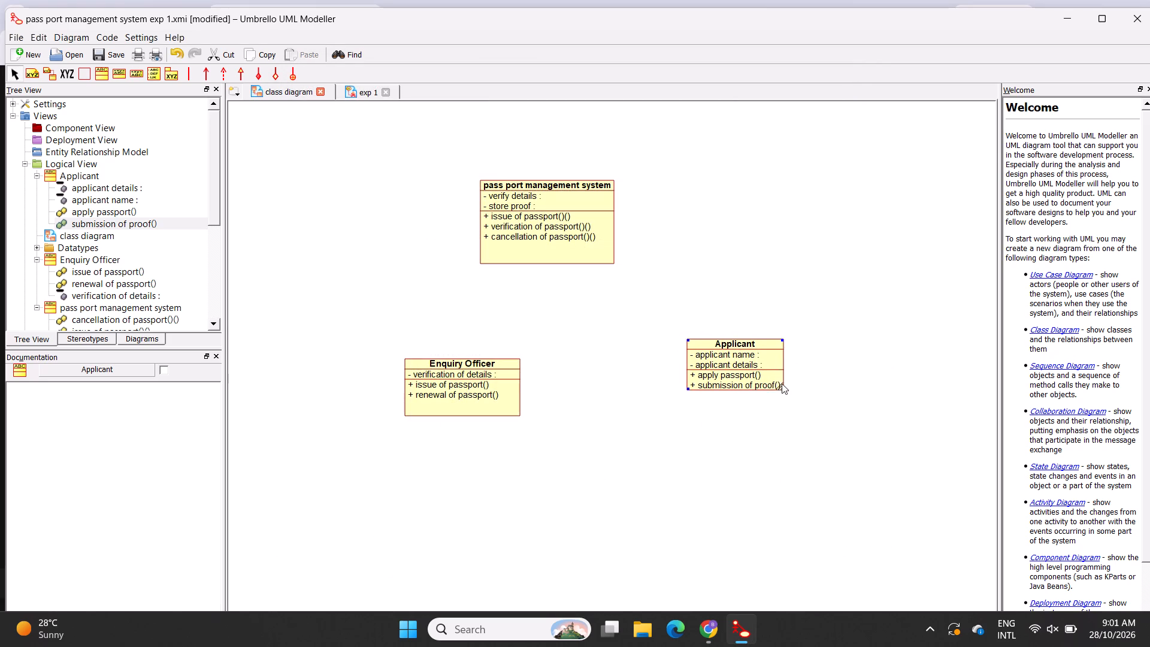
{"action": "left_click_drag", "start_coordinate": [782, 383], "coordinate": [790, 389]}
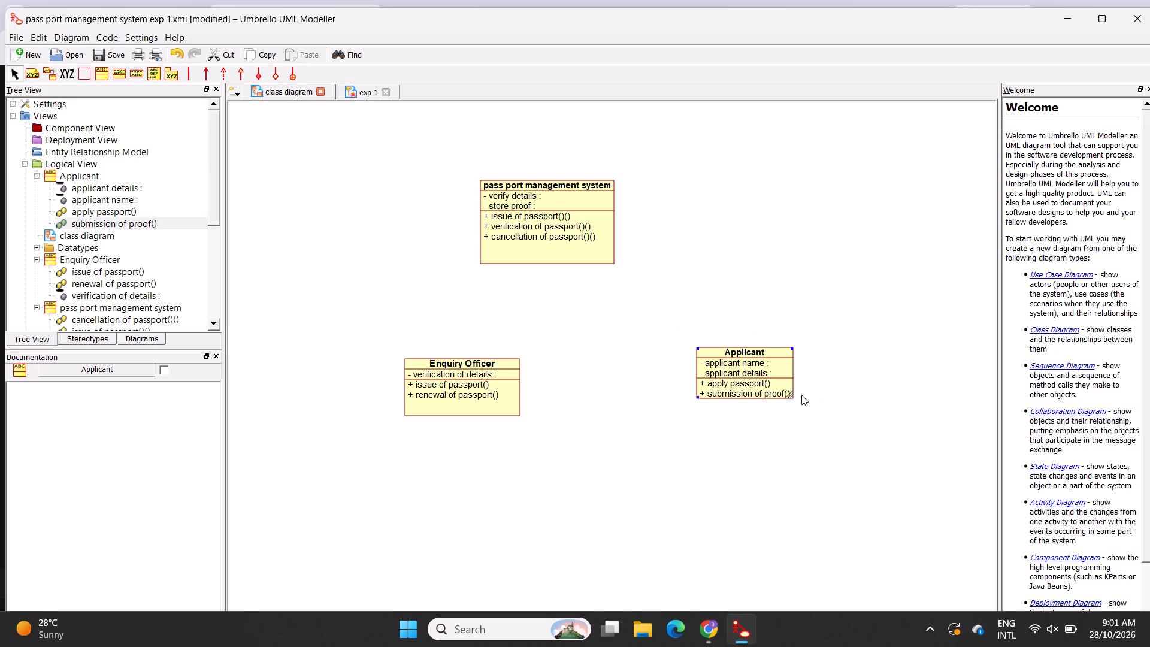
{"action": "left_click_drag", "start_coordinate": [792, 391], "coordinate": [775, 376]}
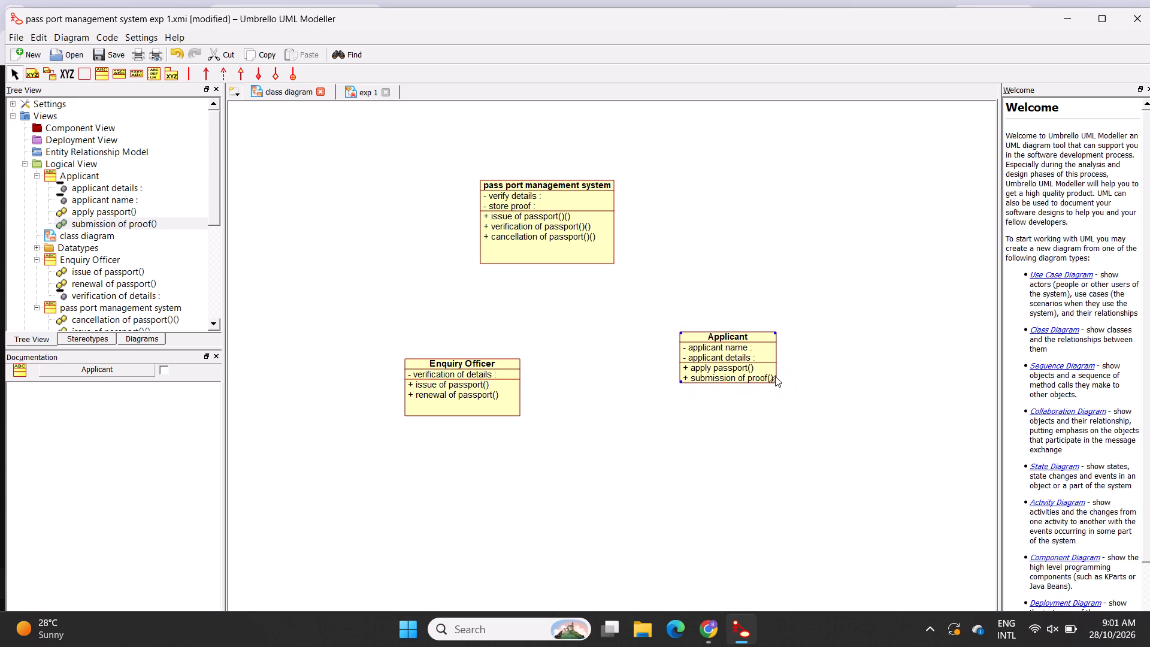
Shift the Applicant class slightly lower and enlarge its box to leave space below the submission of proof operation.
{"action": "left_click_drag", "start_coordinate": [775, 376], "coordinate": [786, 392]}
{"action": "left_click_drag", "start_coordinate": [783, 396], "coordinate": [794, 415]}
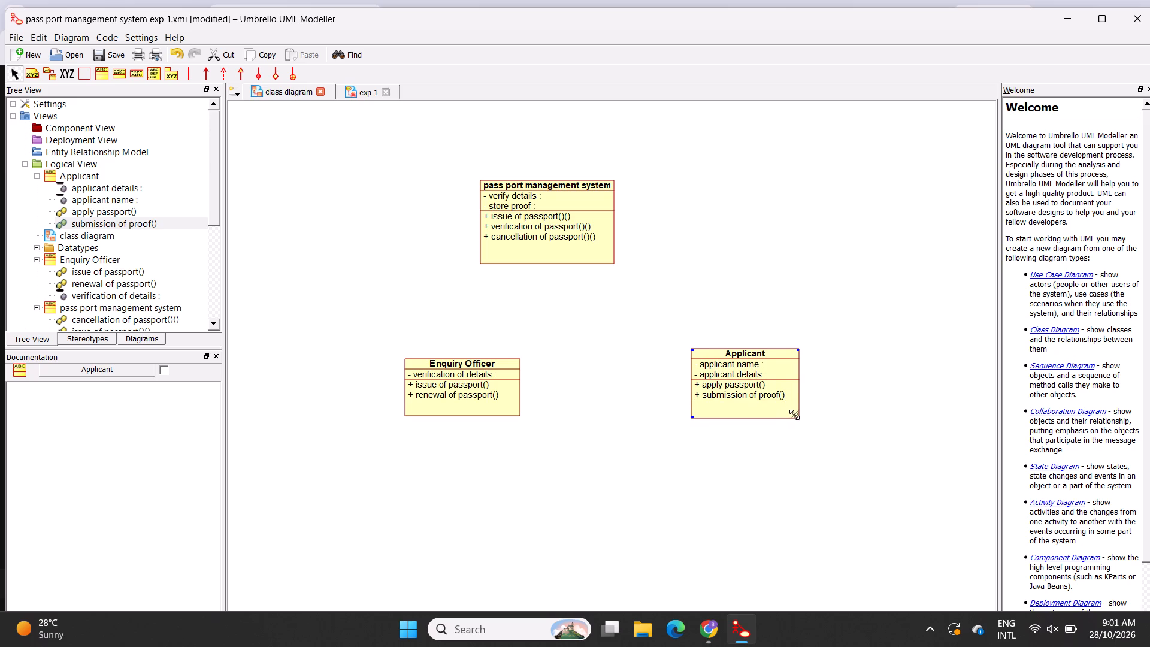
{"action": "left_click_drag", "start_coordinate": [794, 415], "coordinate": [791, 418]}
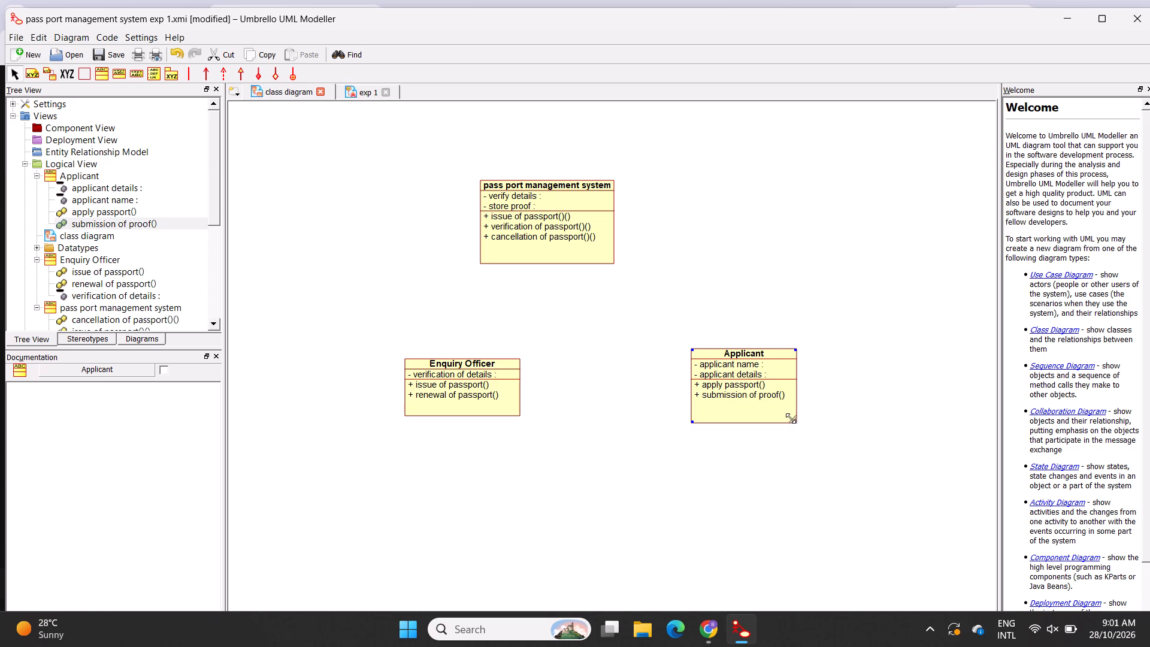
{"action": "left_click_drag", "start_coordinate": [791, 418], "coordinate": [793, 415]}
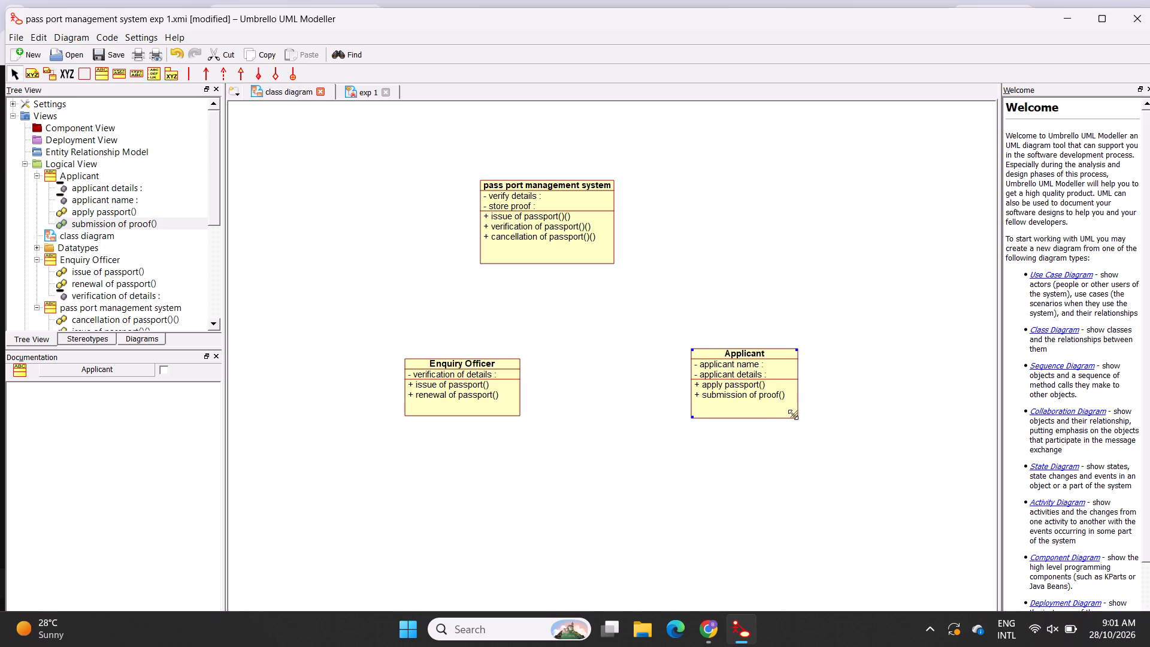
{"action": "left_click_drag", "start_coordinate": [793, 415], "coordinate": [789, 415]}
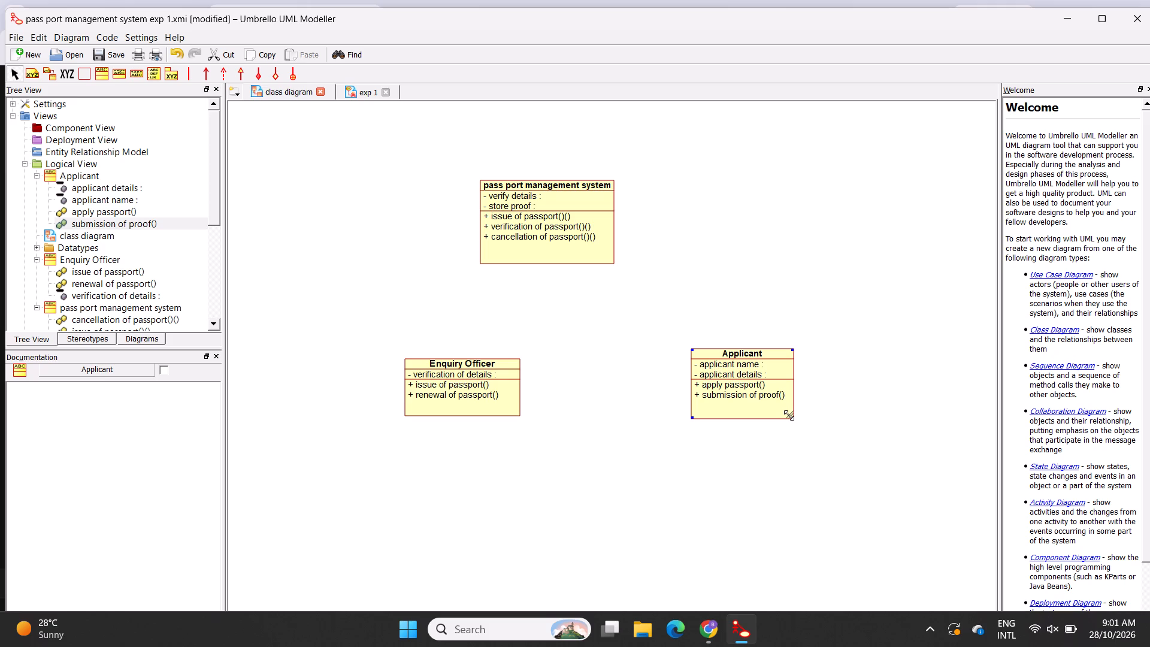
{"action": "left_click_drag", "start_coordinate": [789, 415], "coordinate": [789, 415]}
{"action": "left_click_drag", "start_coordinate": [789, 415], "coordinate": [789, 412]}
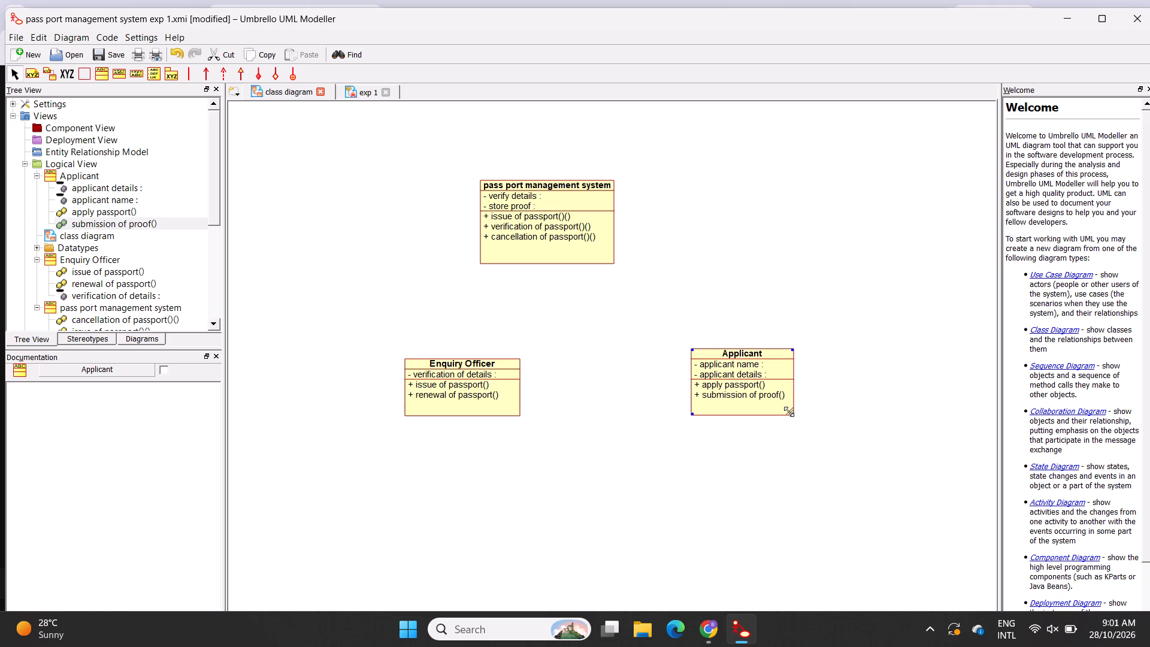
{"action": "left_click_drag", "start_coordinate": [789, 412], "coordinate": [791, 409]}
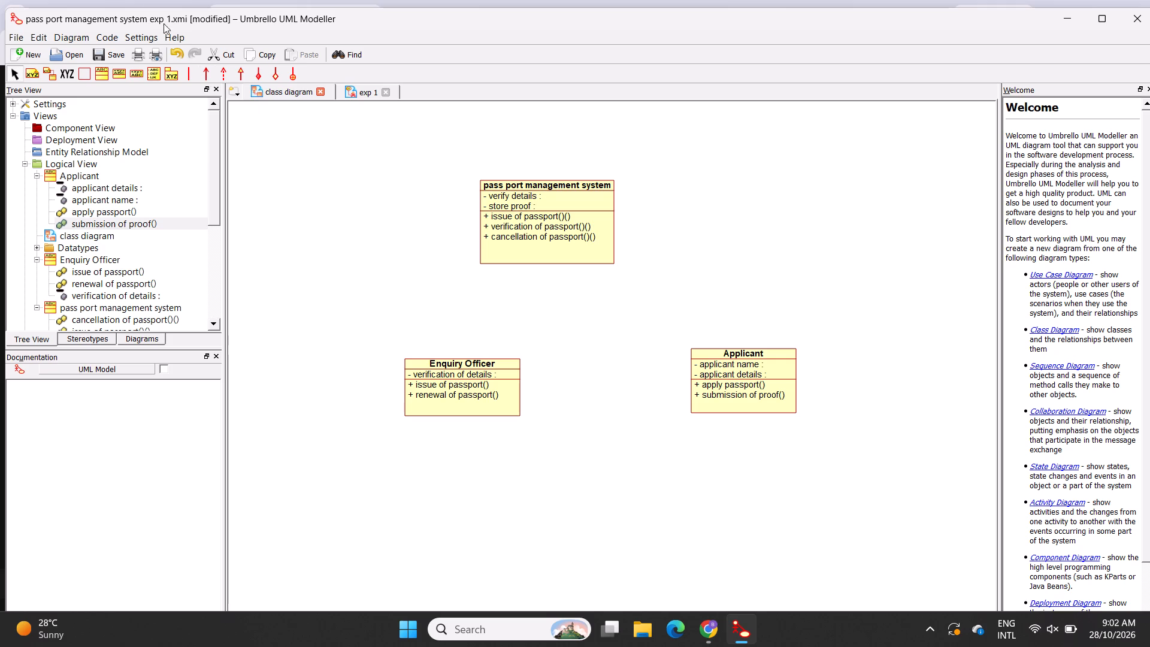
Check the arrows in the OOAD record in Chrome and draw a dependency from Enquiry Officer to the pass port management system class.
{"action": "left_click", "coordinate": [219, 71]}
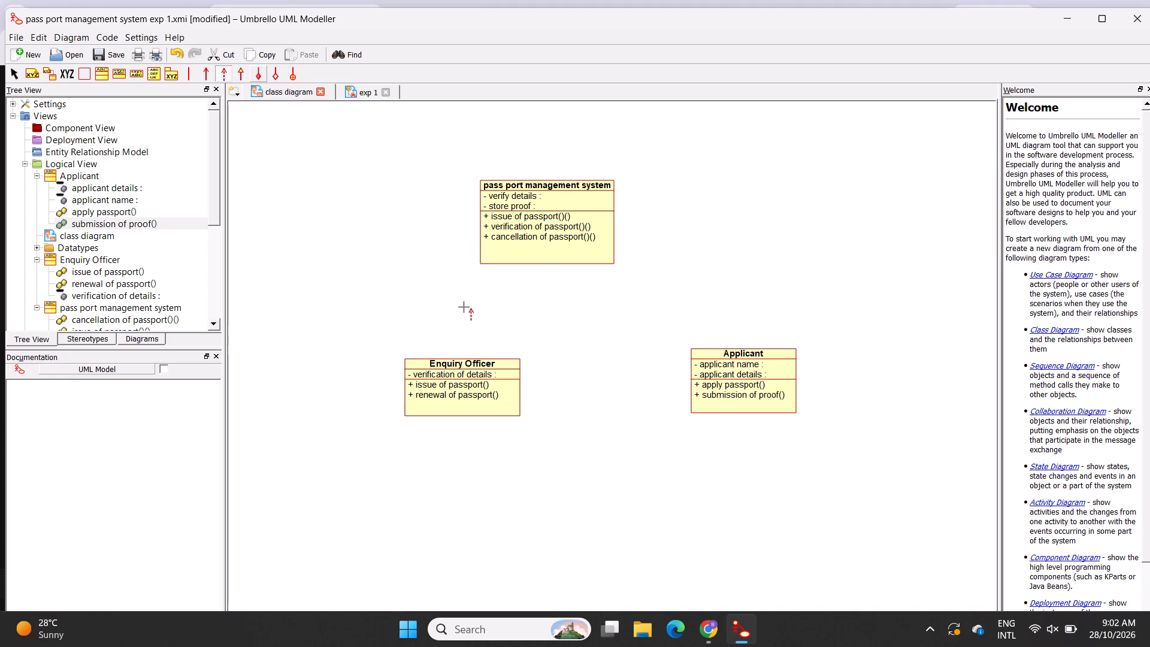
{"action": "left_click", "coordinate": [665, 291]}
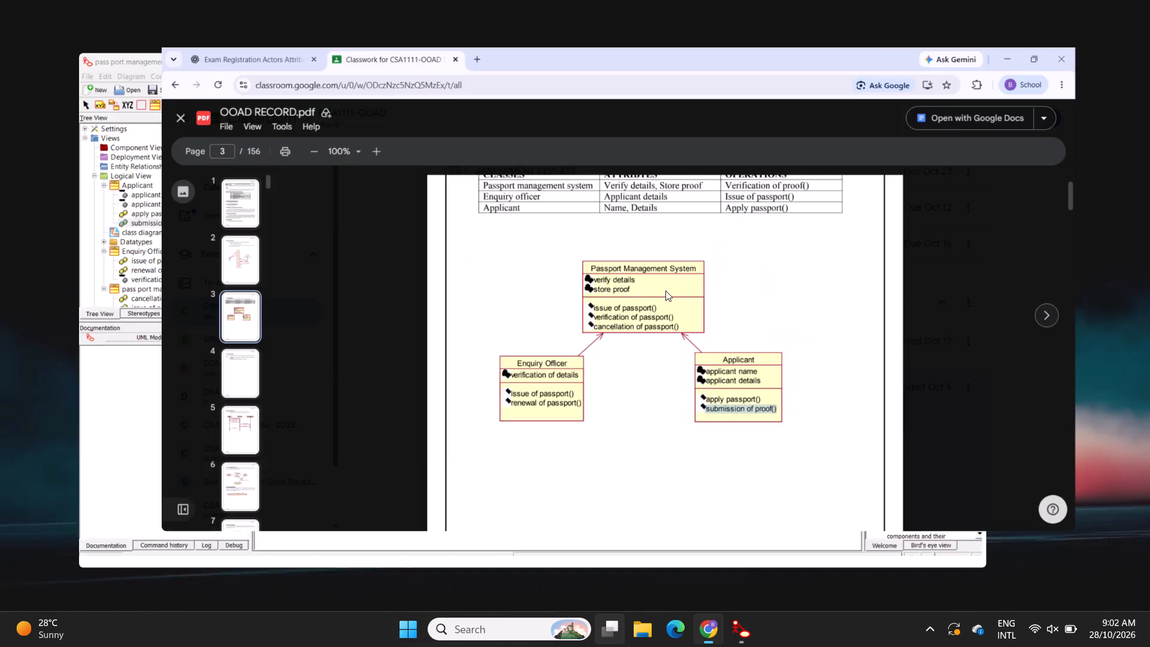
{"action": "left_click", "coordinate": [640, 283]}
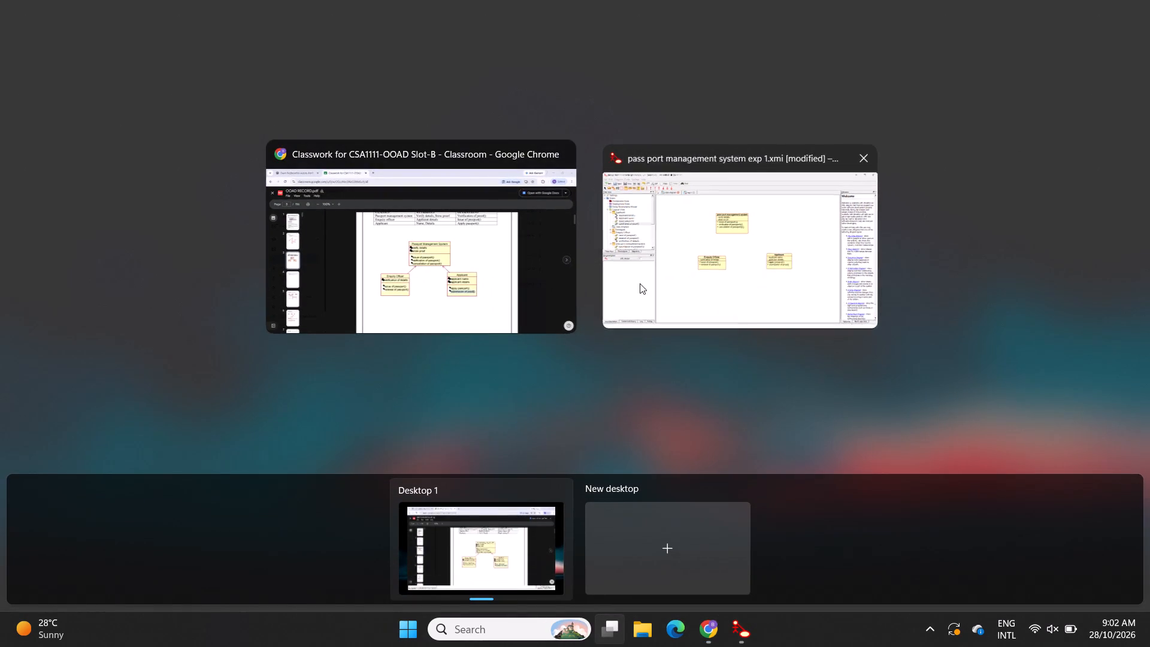
{"action": "left_click_drag", "start_coordinate": [491, 361], "coordinate": [508, 312]}
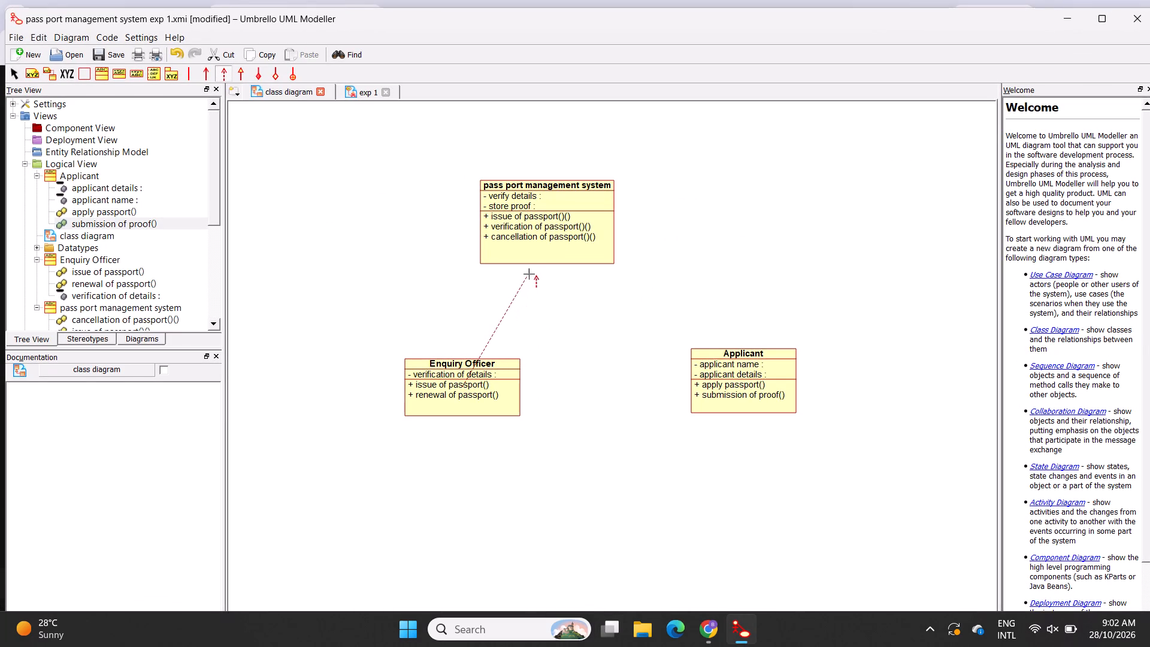
{"action": "left_click", "coordinate": [529, 253]}
Draw a dependency from the Applicant class to the pass port management system class, and return to the selection tool.
{"action": "left_click_drag", "start_coordinate": [725, 352], "coordinate": [709, 353]}
{"action": "left_click_drag", "start_coordinate": [709, 353], "coordinate": [709, 353]}
{"action": "left_click_drag", "start_coordinate": [709, 353], "coordinate": [558, 258]}
{"action": "left_click", "coordinate": [558, 258]}
{"action": "left_click", "coordinate": [605, 285]}
{"action": "left_click_drag", "start_coordinate": [706, 355], "coordinate": [634, 308]}
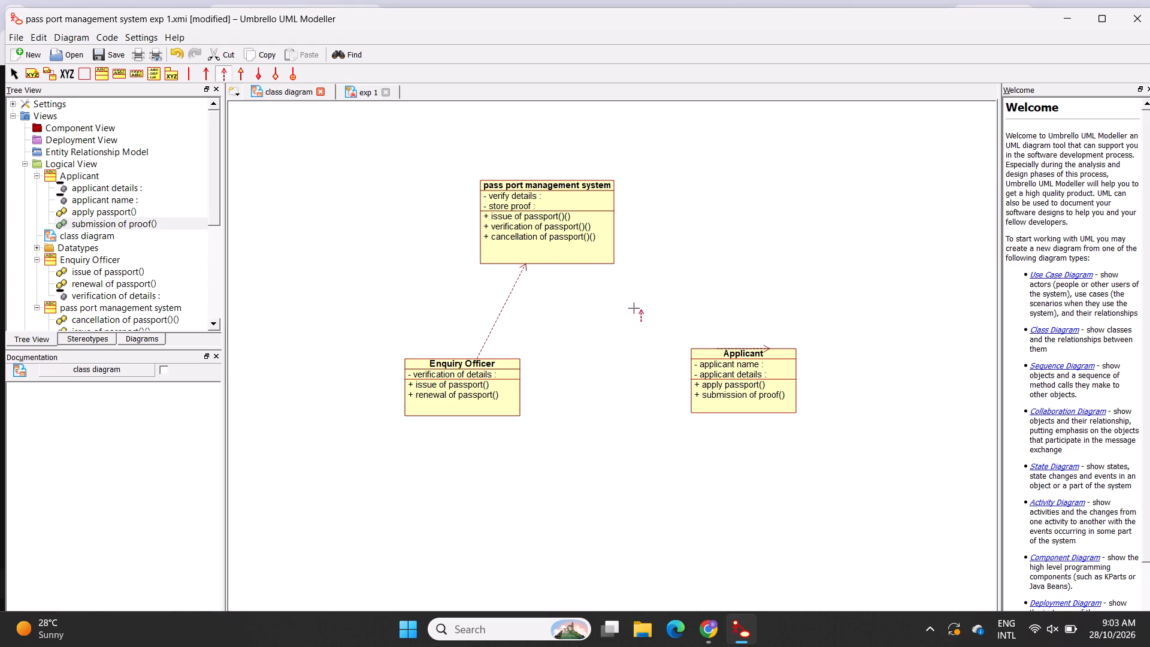
{"action": "left_click_drag", "start_coordinate": [634, 308], "coordinate": [580, 264]}
{"action": "left_click", "coordinate": [580, 264]}
{"action": "left_click_drag", "start_coordinate": [721, 357], "coordinate": [581, 256]}
{"action": "left_click", "coordinate": [581, 256]}
{"action": "left_click", "coordinate": [16, 74]}
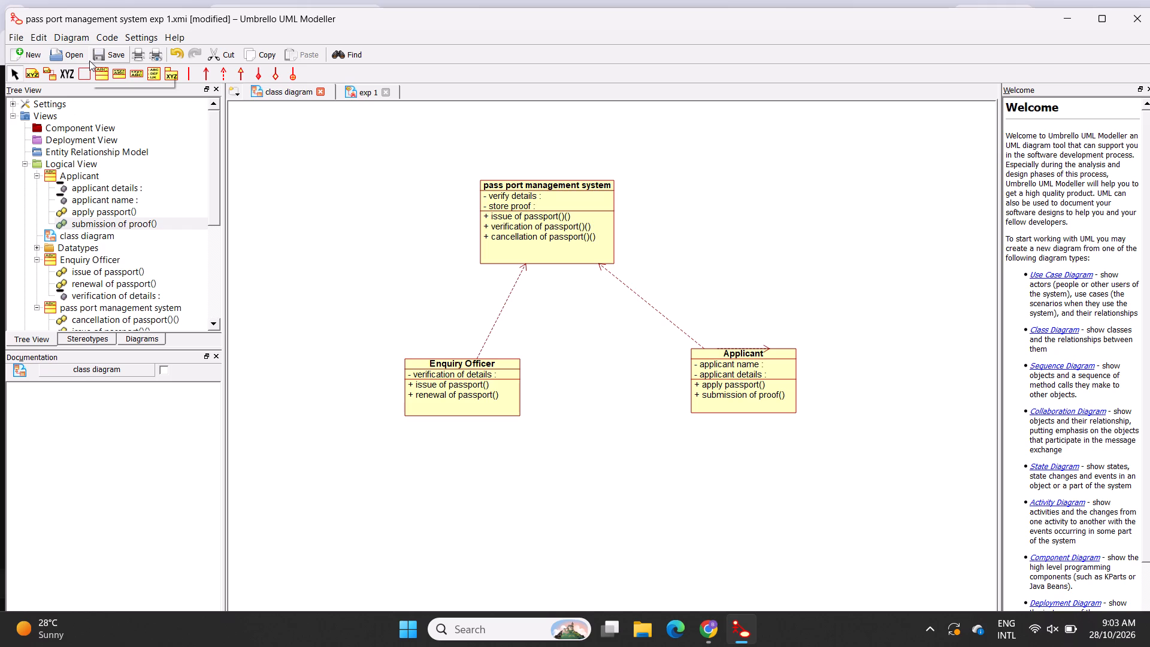
Save the passport class diagram model under its existing file name.
{"action": "left_click", "coordinate": [13, 41]}
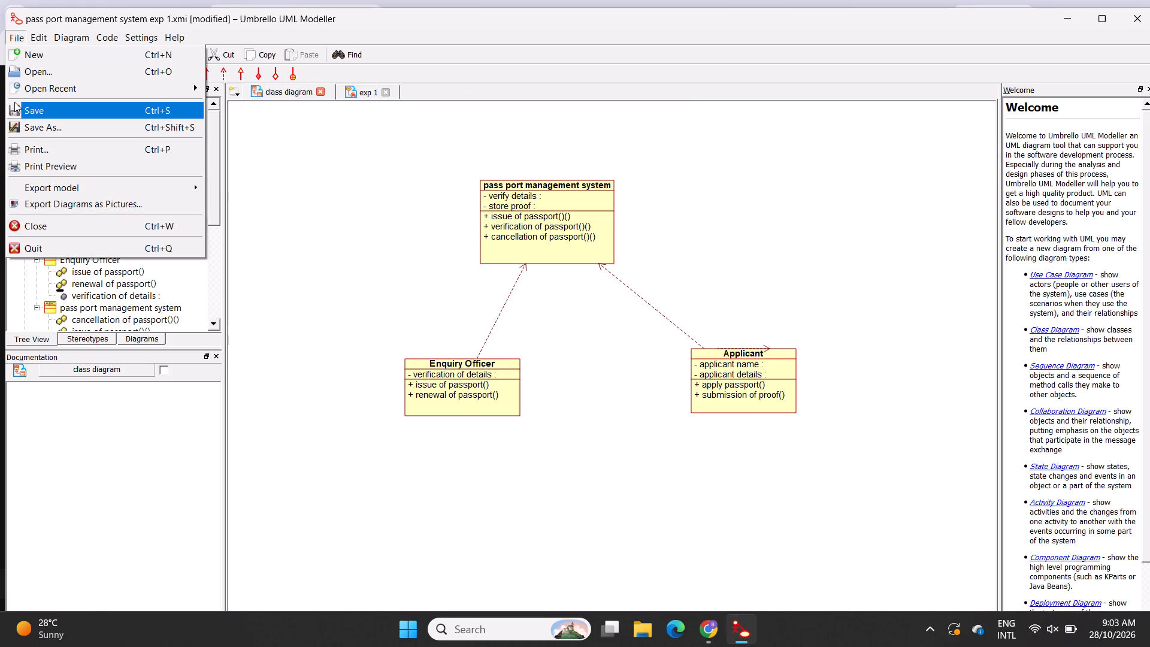
{"action": "left_click", "coordinate": [325, 163]}
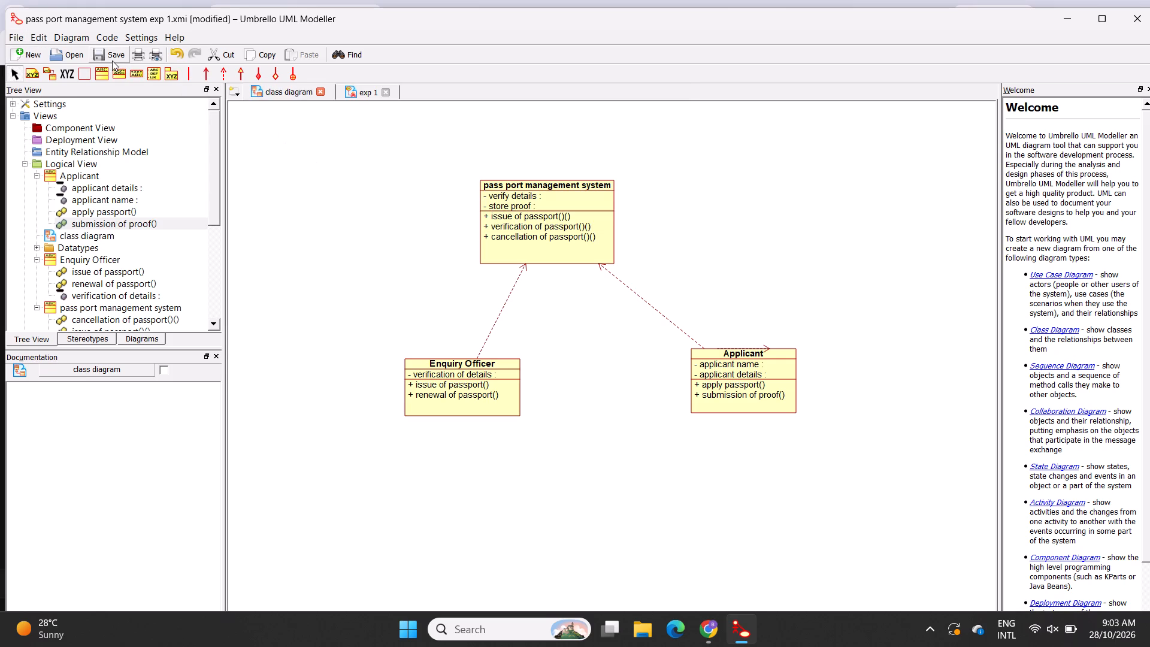
{"action": "left_click", "coordinate": [113, 56]}
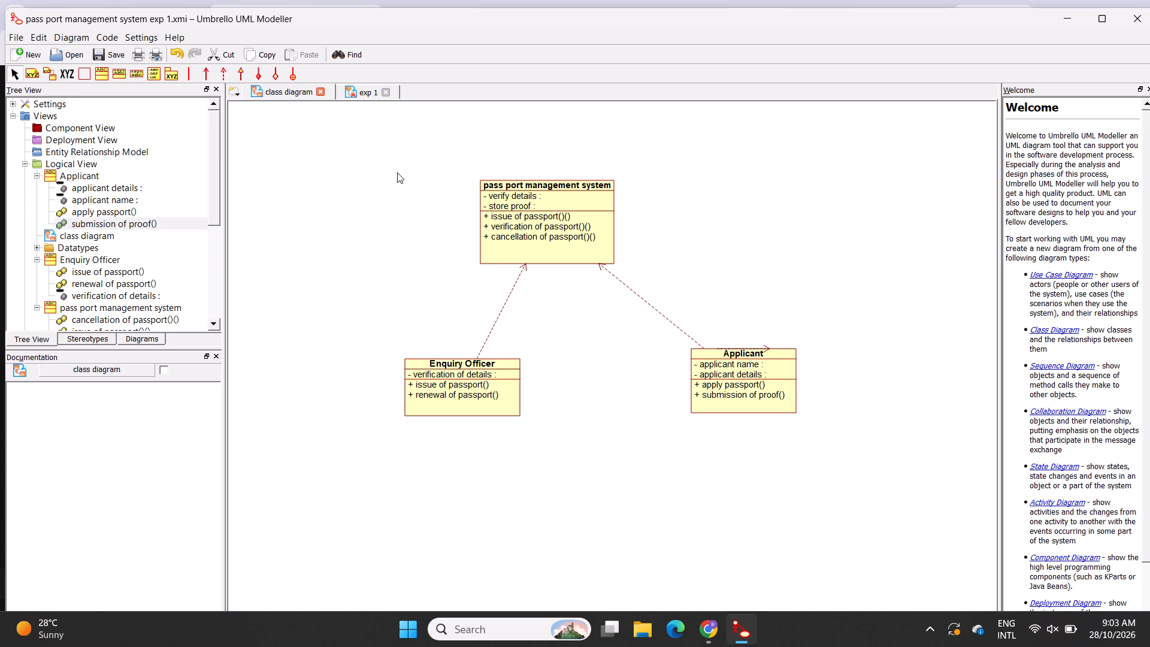
{"action": "left_click", "coordinate": [383, 217]}
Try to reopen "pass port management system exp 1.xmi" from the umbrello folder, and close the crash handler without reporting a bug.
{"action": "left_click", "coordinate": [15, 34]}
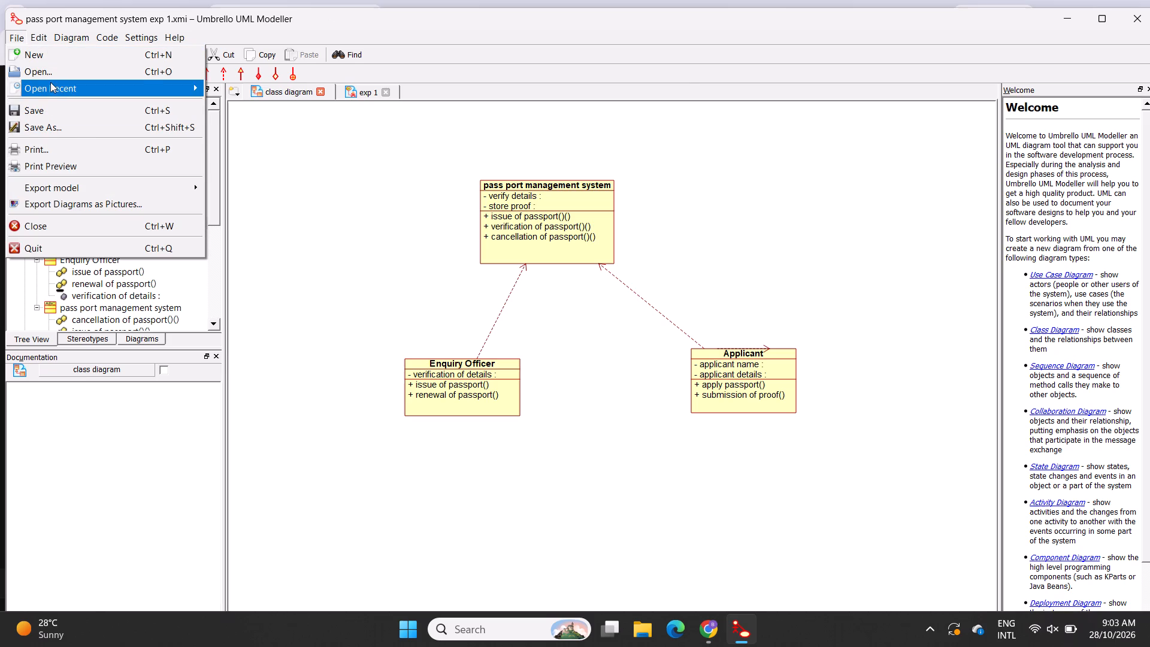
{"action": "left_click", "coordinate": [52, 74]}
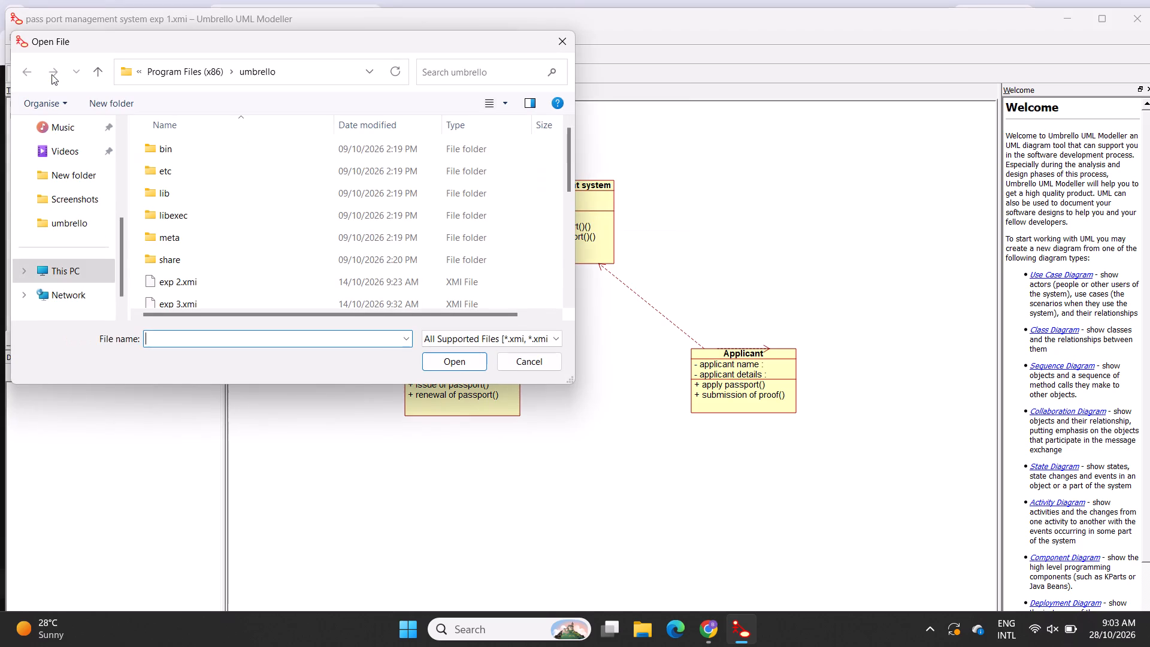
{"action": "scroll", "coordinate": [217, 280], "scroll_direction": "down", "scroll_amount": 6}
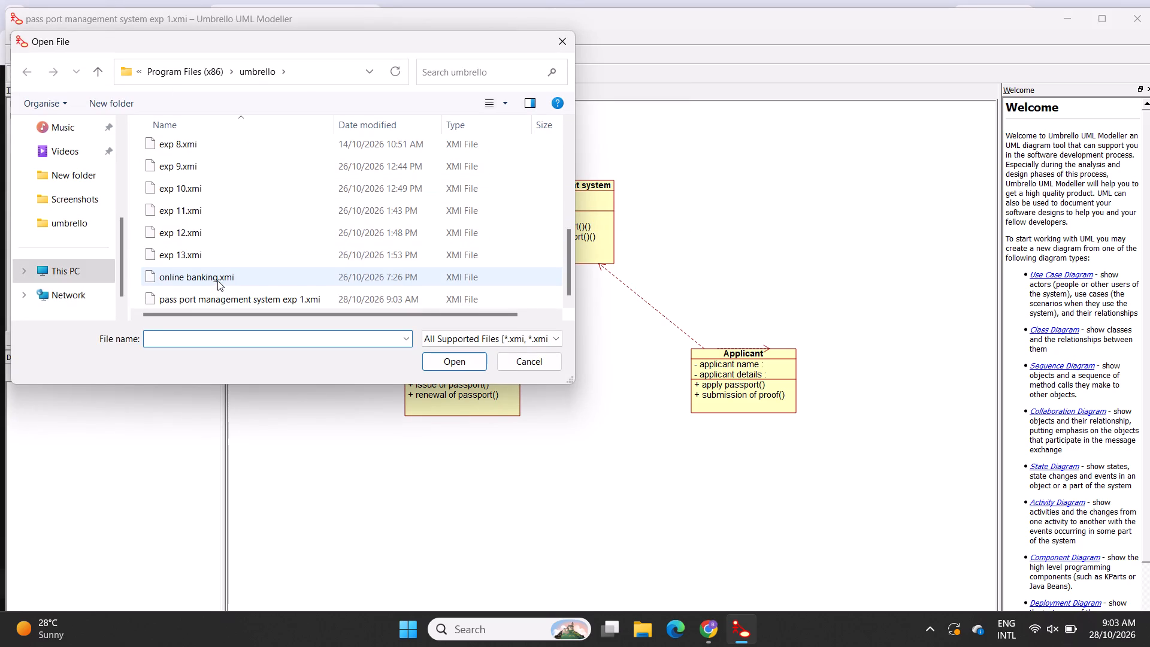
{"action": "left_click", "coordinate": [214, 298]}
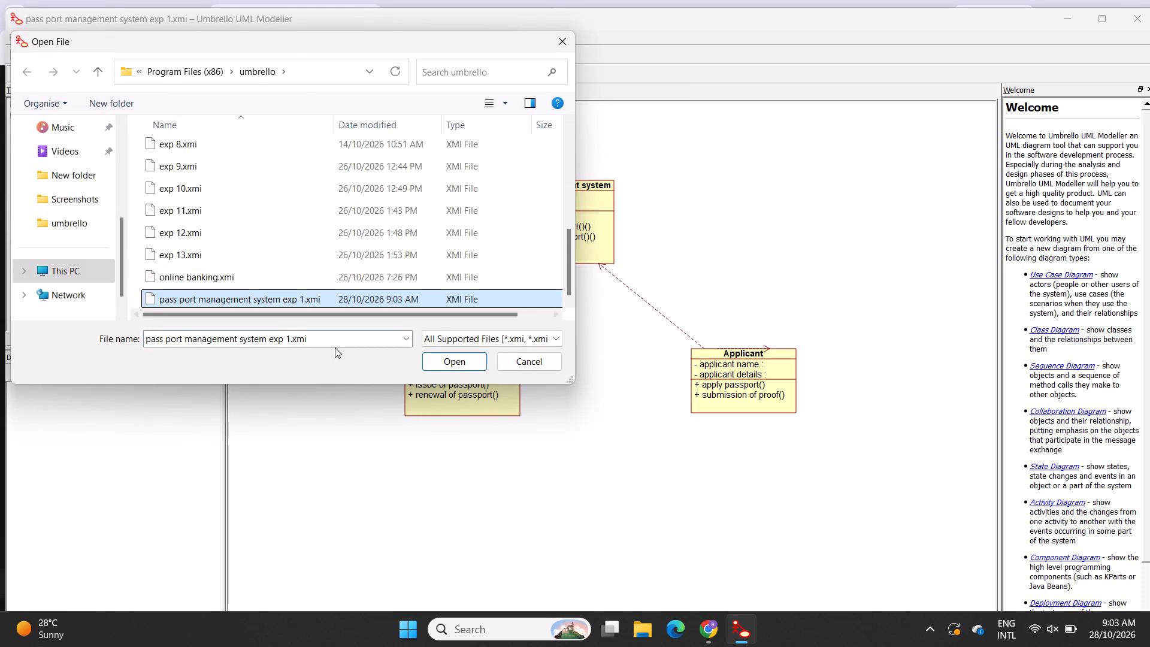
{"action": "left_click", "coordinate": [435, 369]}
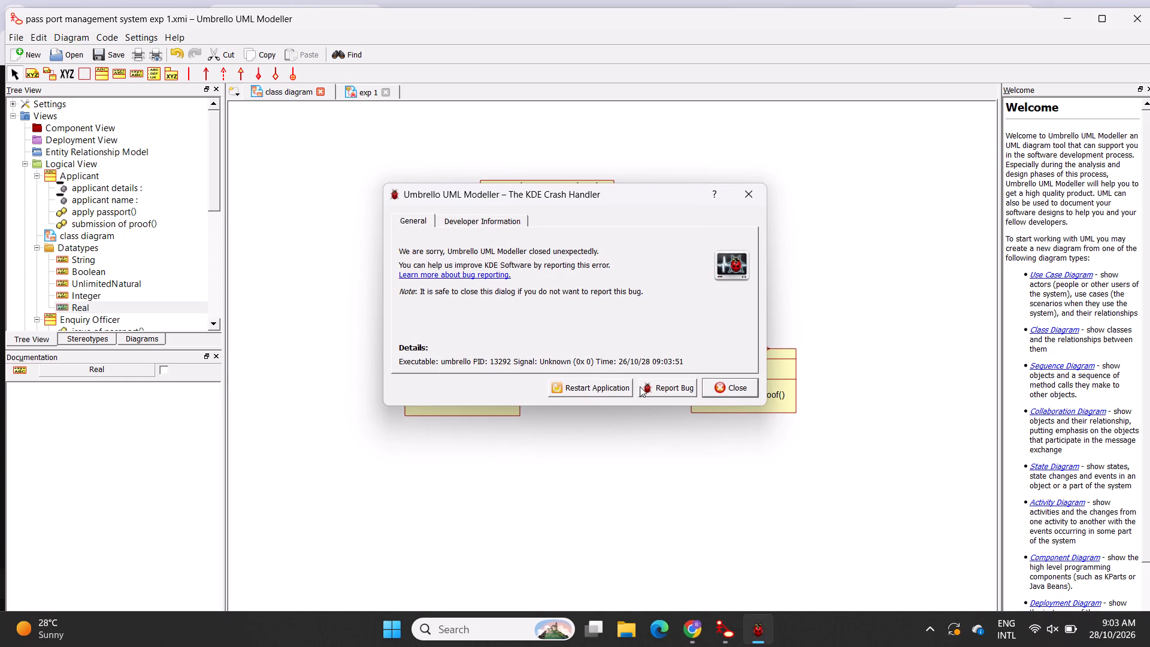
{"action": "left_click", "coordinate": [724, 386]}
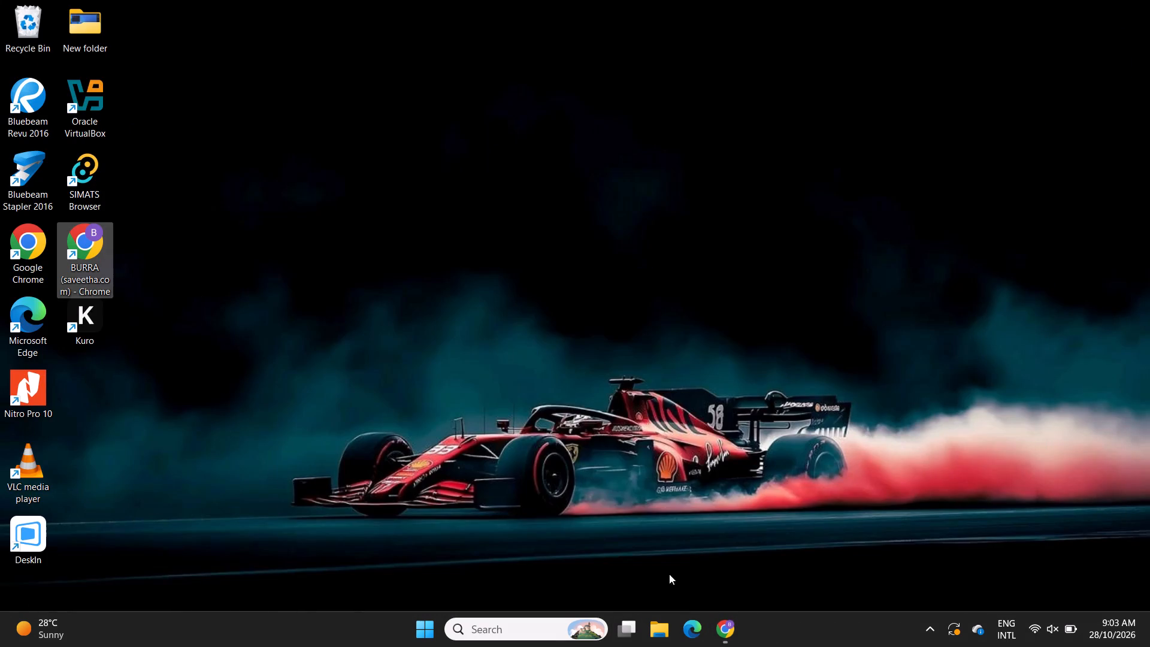
Look for Umbrello among the Windows apps to relaunch it.
{"action": "double_click", "coordinate": [662, 619]}
{"action": "left_click", "coordinate": [431, 628]}
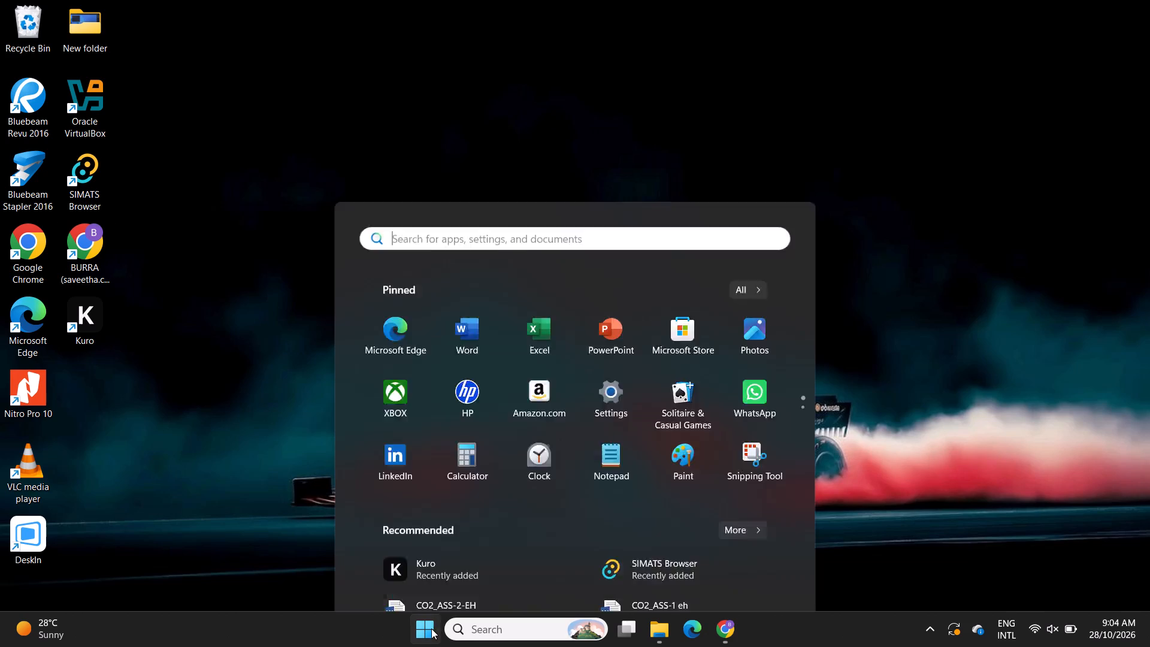
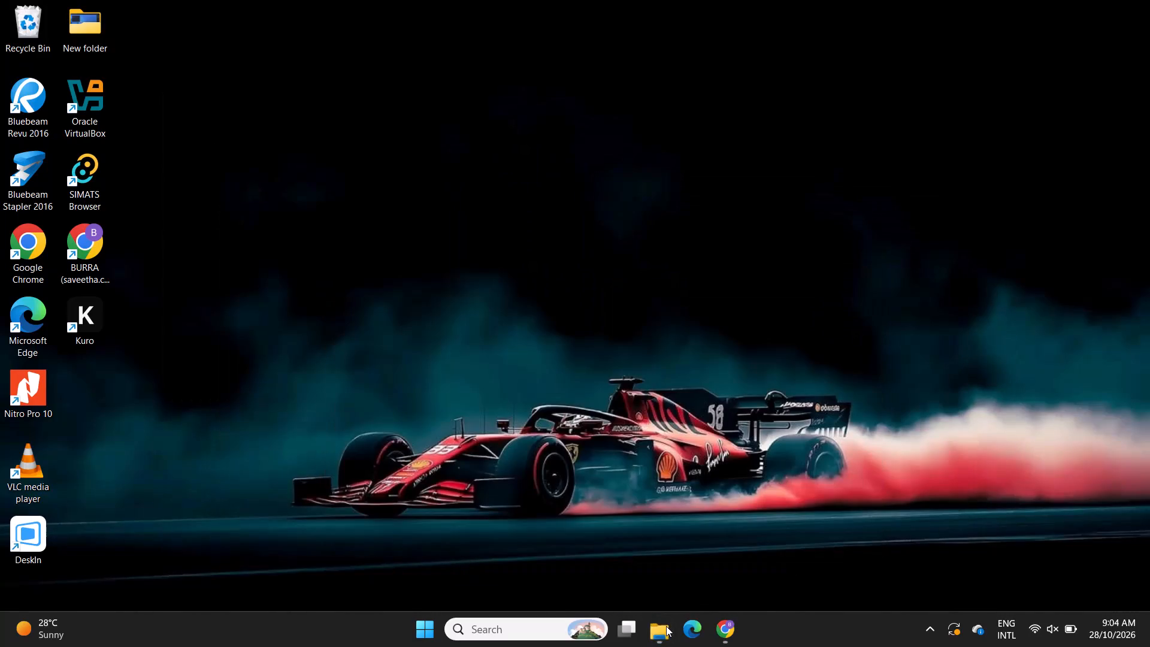
Look through the recent files in File Explorer's Home for the Umbrello program or the saved passport model.
{"action": "left_click", "coordinate": [657, 628]}
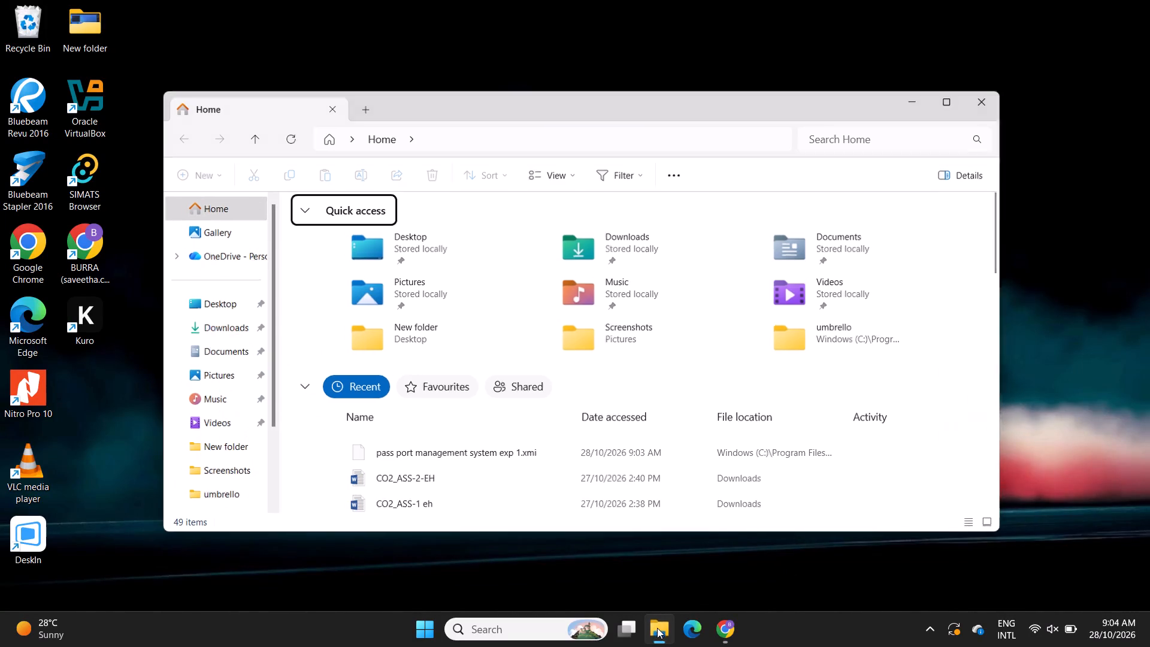
{"action": "scroll", "coordinate": [340, 473], "scroll_direction": "down", "scroll_amount": 5}
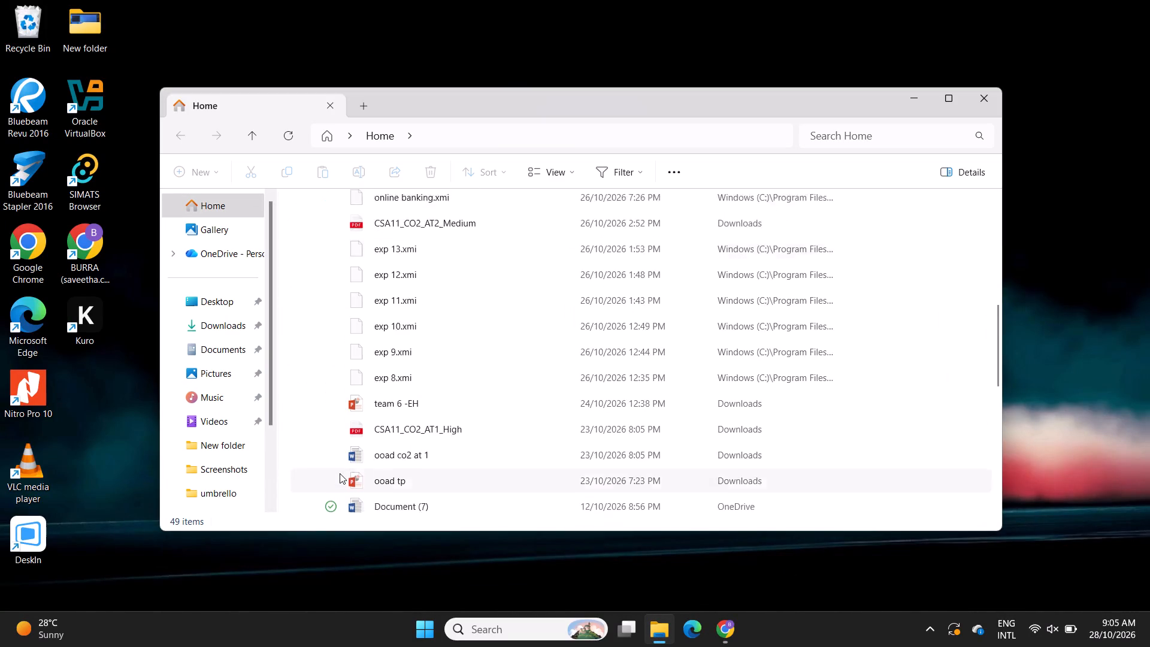
{"action": "scroll", "coordinate": [340, 473], "scroll_direction": "down", "scroll_amount": 5}
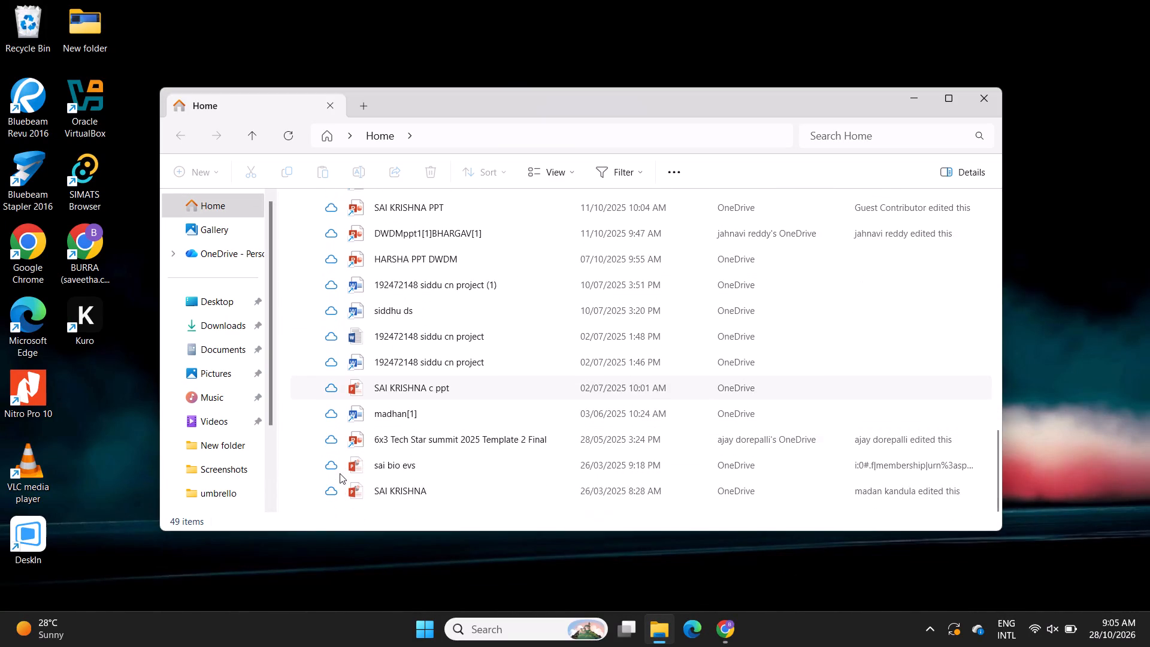
{"action": "scroll", "coordinate": [340, 473], "scroll_direction": "up", "scroll_amount": 4}
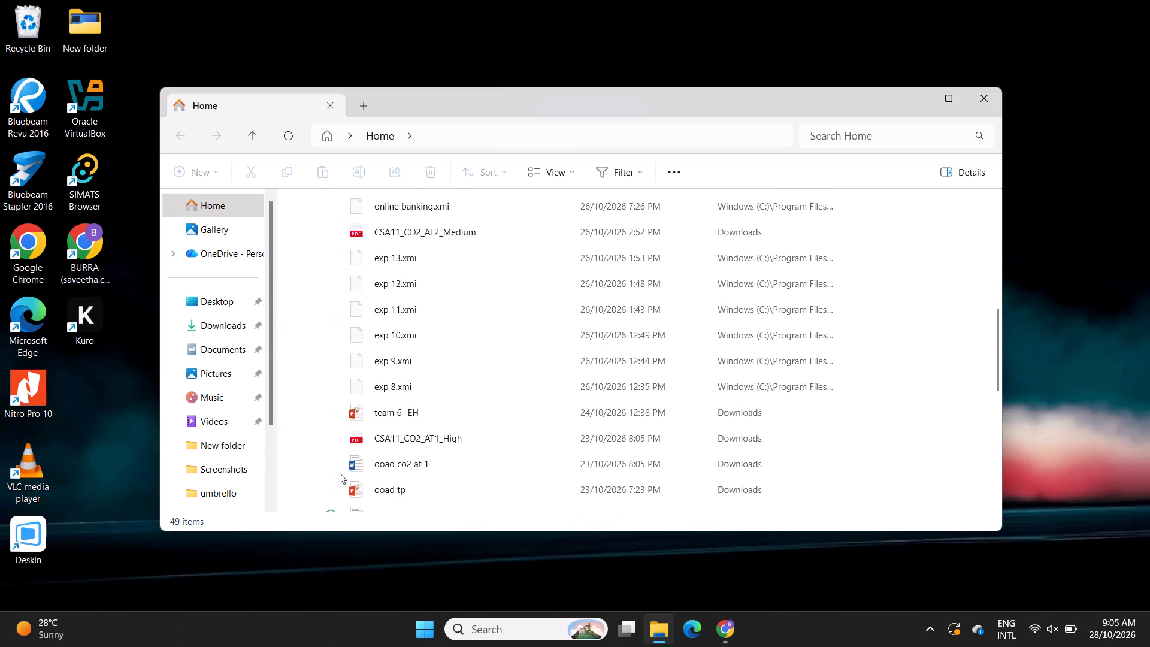
{"action": "scroll", "coordinate": [340, 473], "scroll_direction": "up", "scroll_amount": 2}
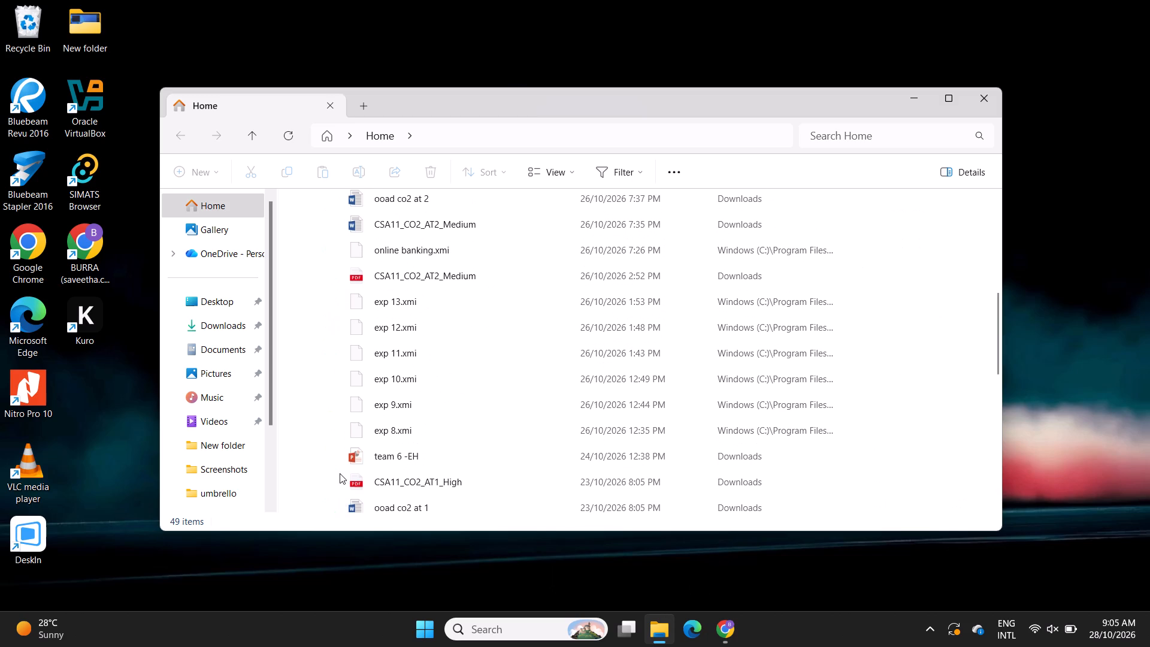
{"action": "scroll", "coordinate": [340, 473], "scroll_direction": "up", "scroll_amount": 3}
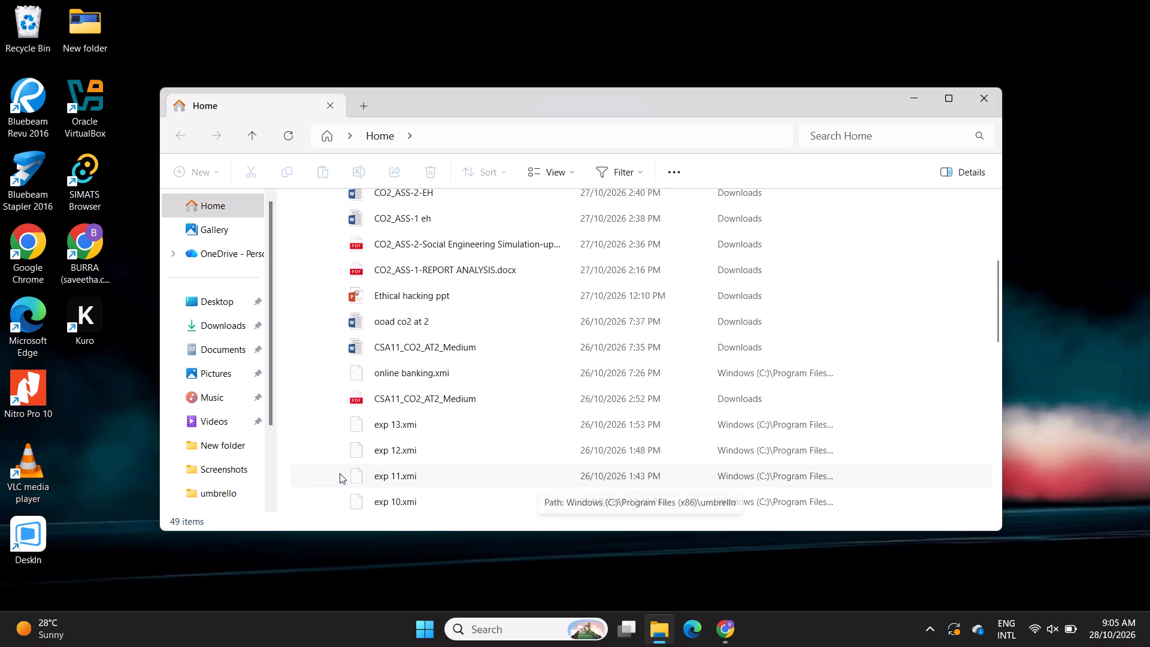
{"action": "scroll", "coordinate": [340, 473], "scroll_direction": "up", "scroll_amount": 1}
Look through the Downloads folder for a way to relaunch Umbrello.
{"action": "left_click", "coordinate": [225, 330]}
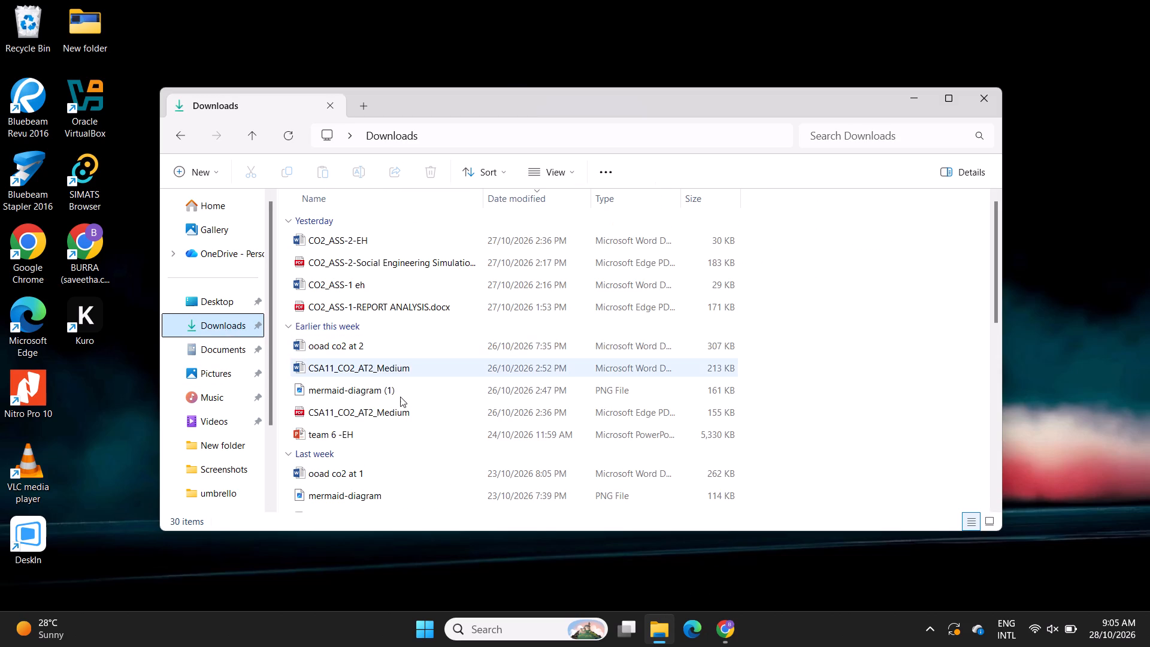
{"action": "scroll", "coordinate": [400, 397], "scroll_direction": "down", "scroll_amount": 6}
{"action": "scroll", "coordinate": [400, 397], "scroll_direction": "up", "scroll_amount": 2}
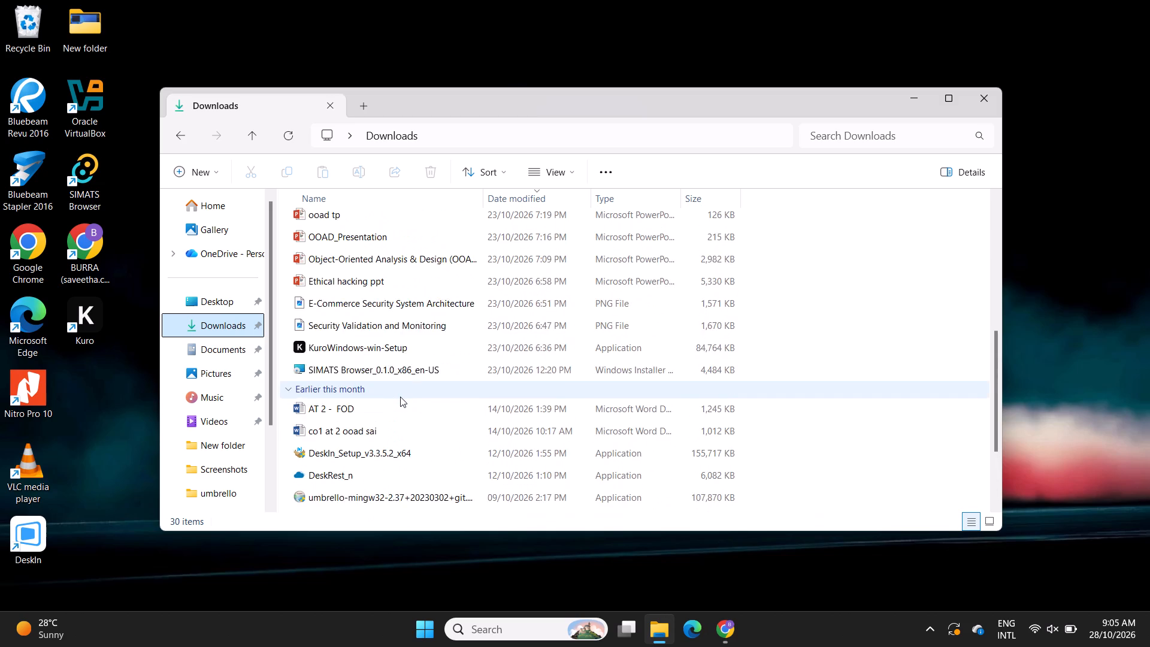
{"action": "scroll", "coordinate": [400, 397], "scroll_direction": "up", "scroll_amount": 3}
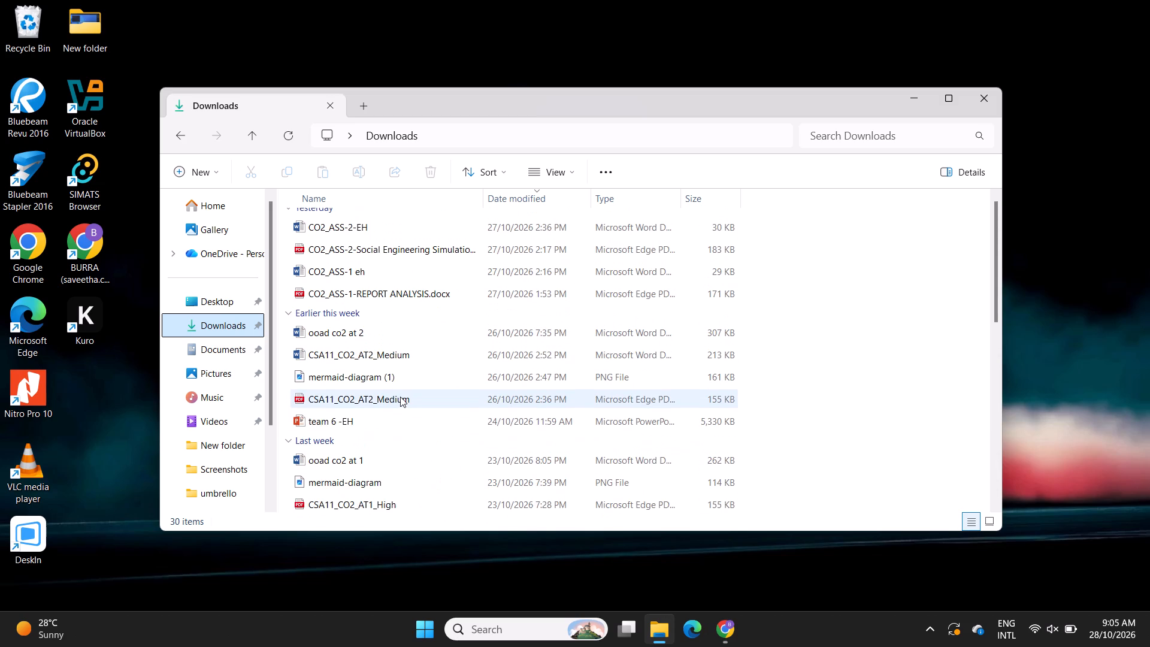
{"action": "scroll", "coordinate": [400, 397], "scroll_direction": "up", "scroll_amount": 1}
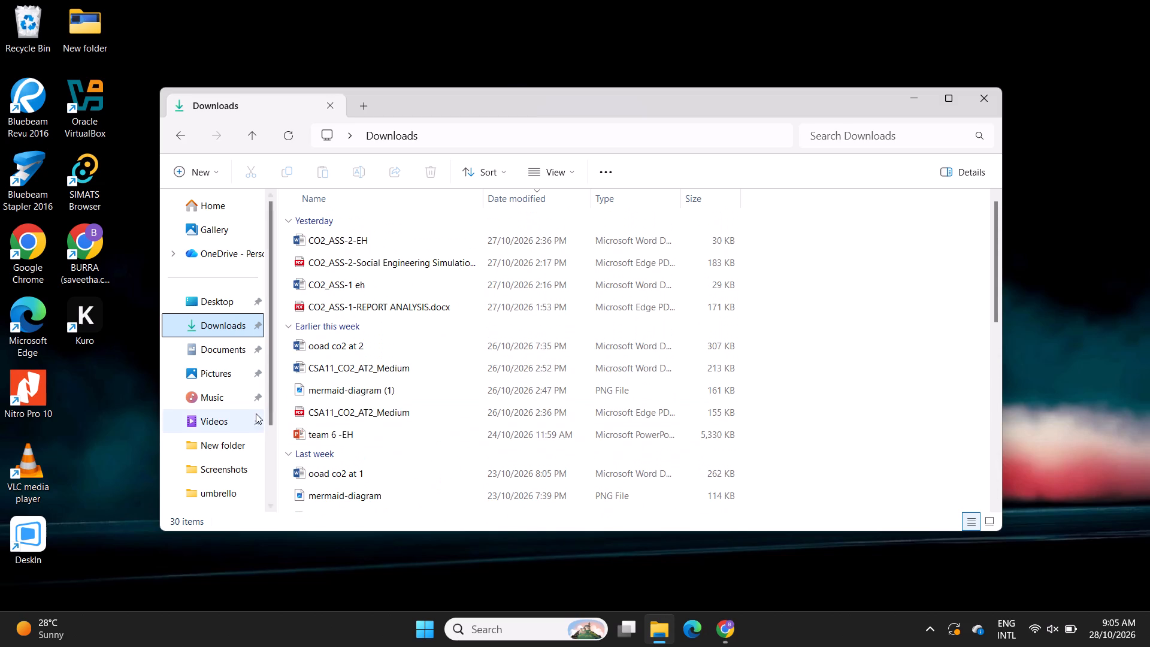
Look through the umbrello, Screenshots, Pictures and Documents folders for Umbrello or its saved files.
{"action": "left_click", "coordinate": [232, 491]}
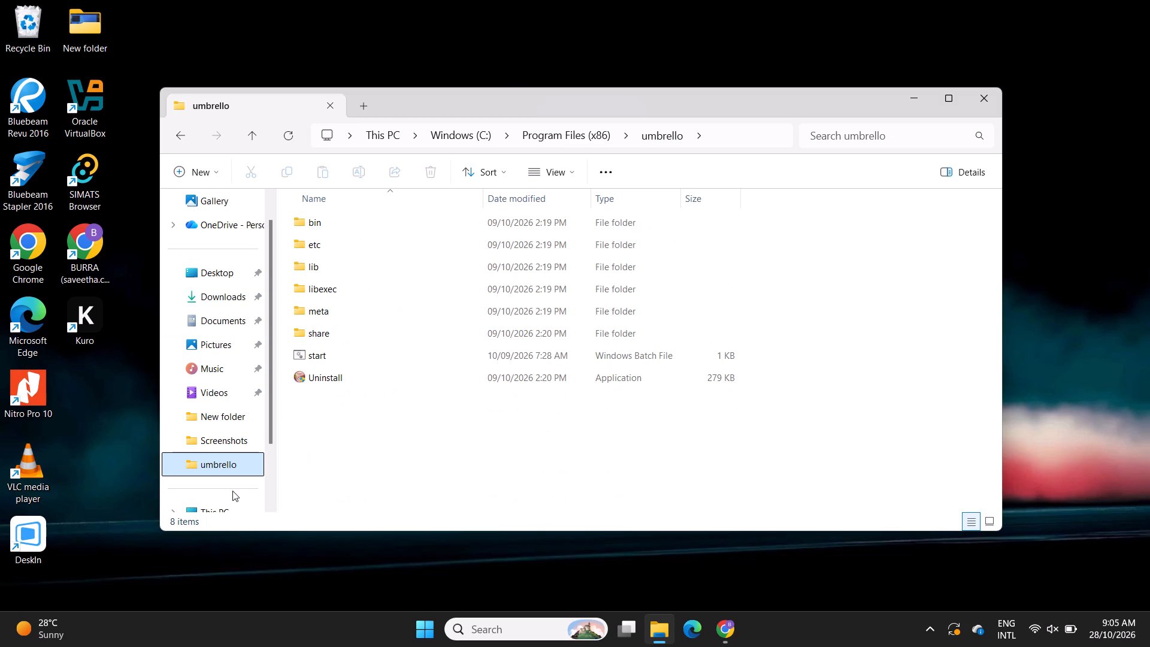
{"action": "left_click", "coordinate": [236, 440]}
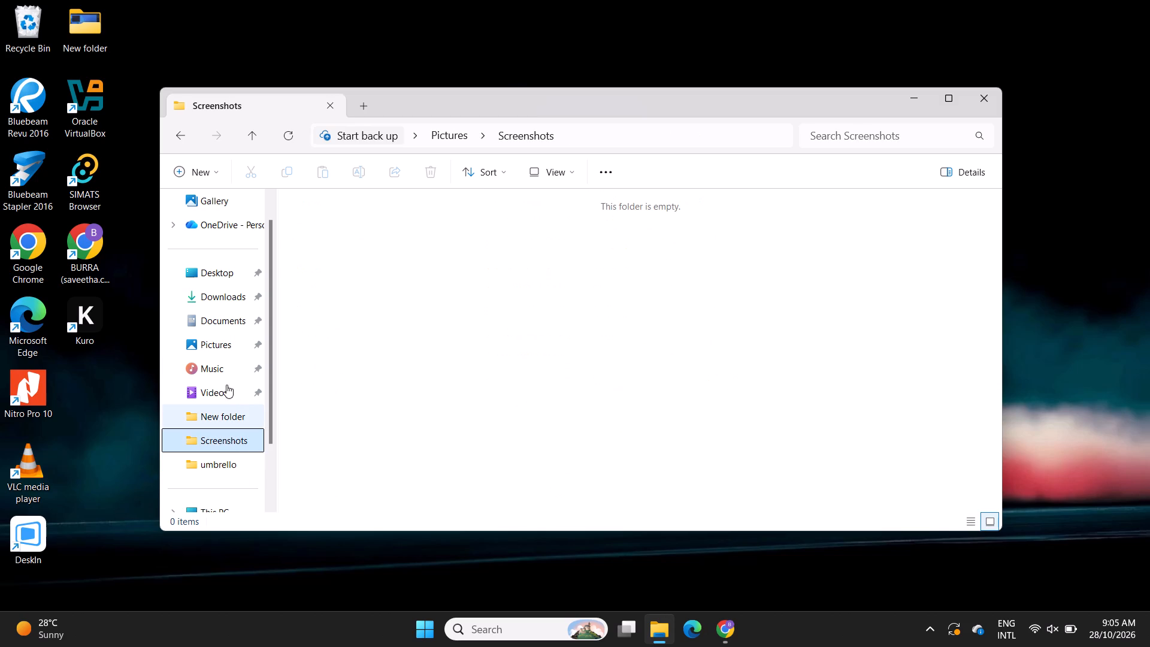
{"action": "left_click", "coordinate": [228, 355]}
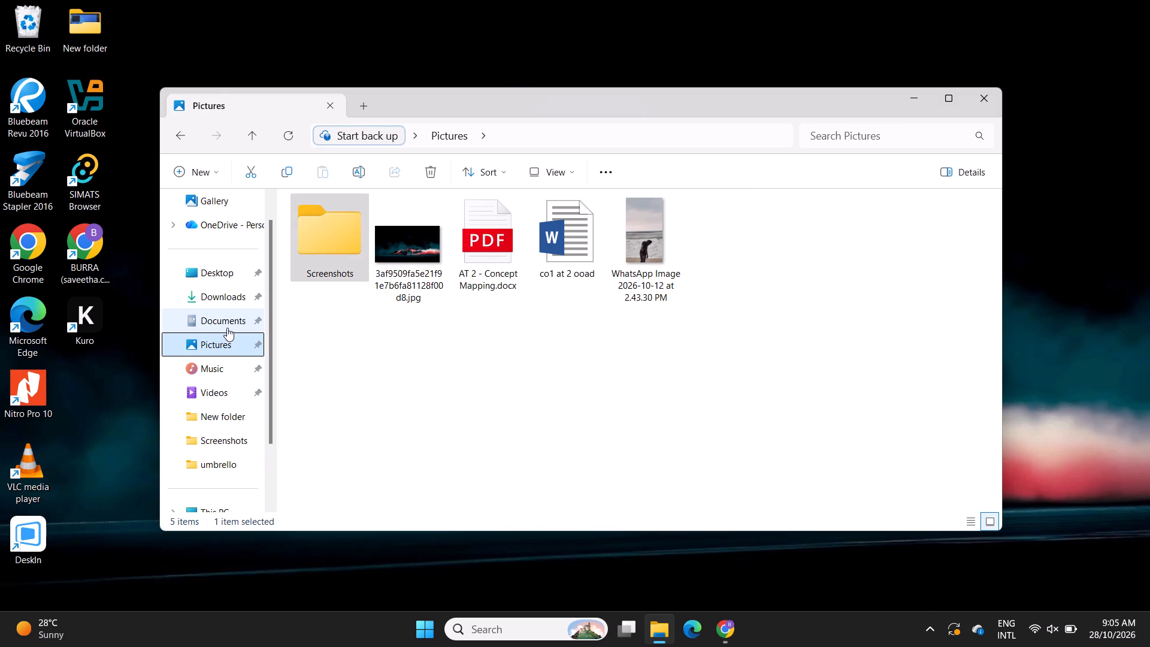
{"action": "left_click", "coordinate": [227, 328]}
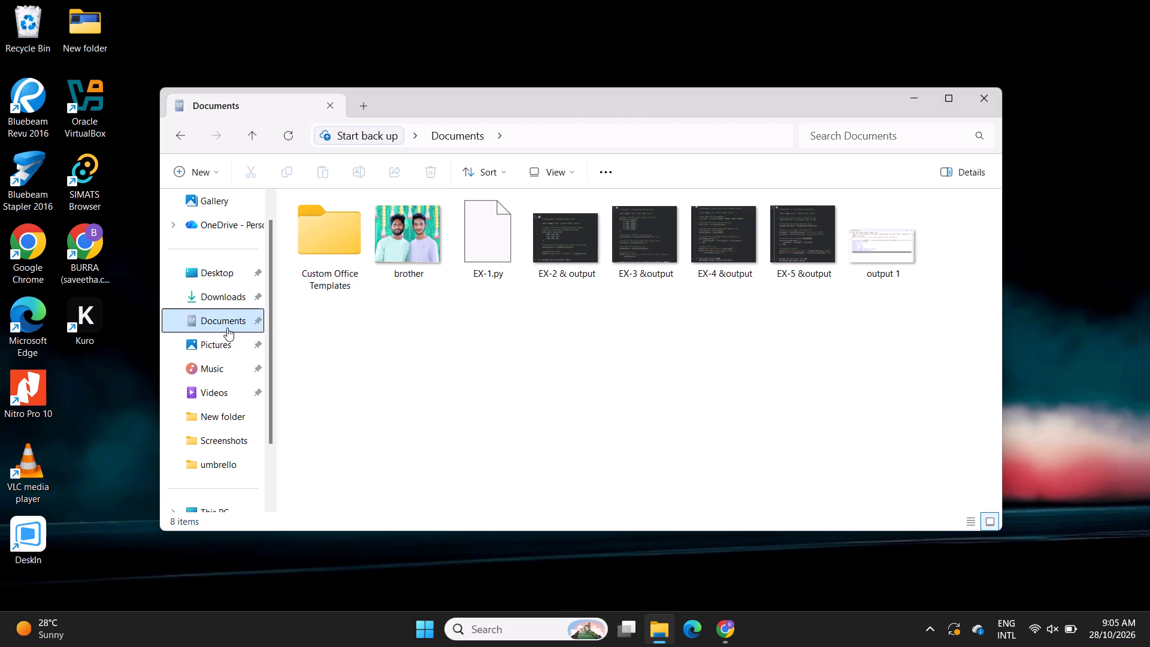
{"action": "left_click", "coordinate": [226, 348]}
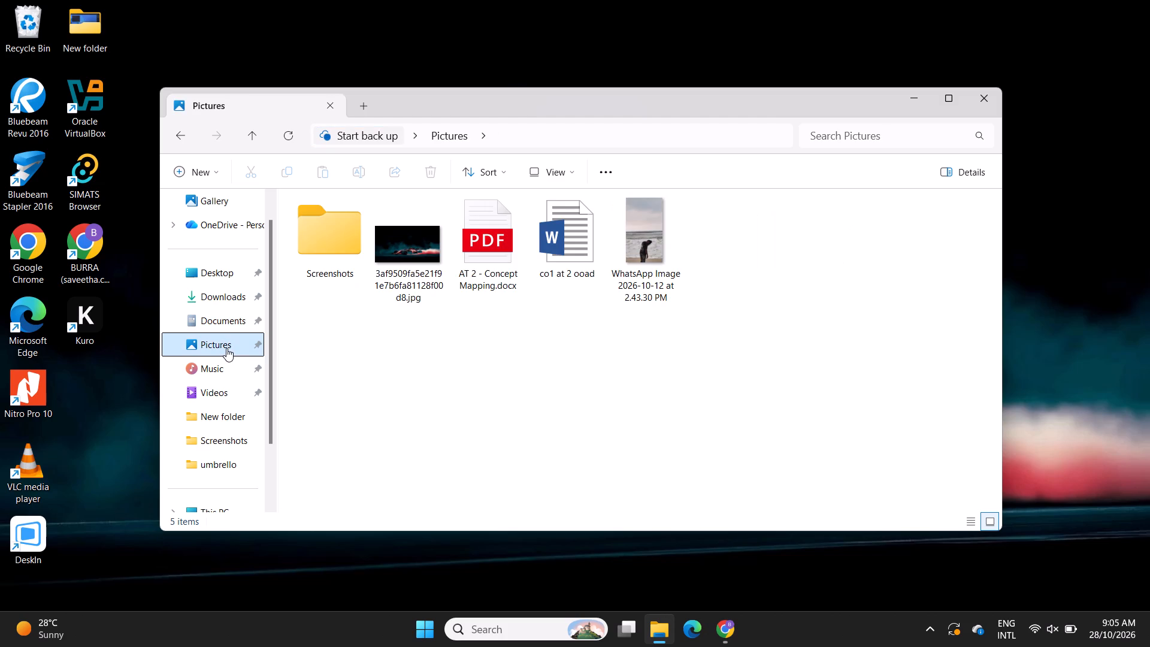
{"action": "left_click", "coordinate": [223, 319]}
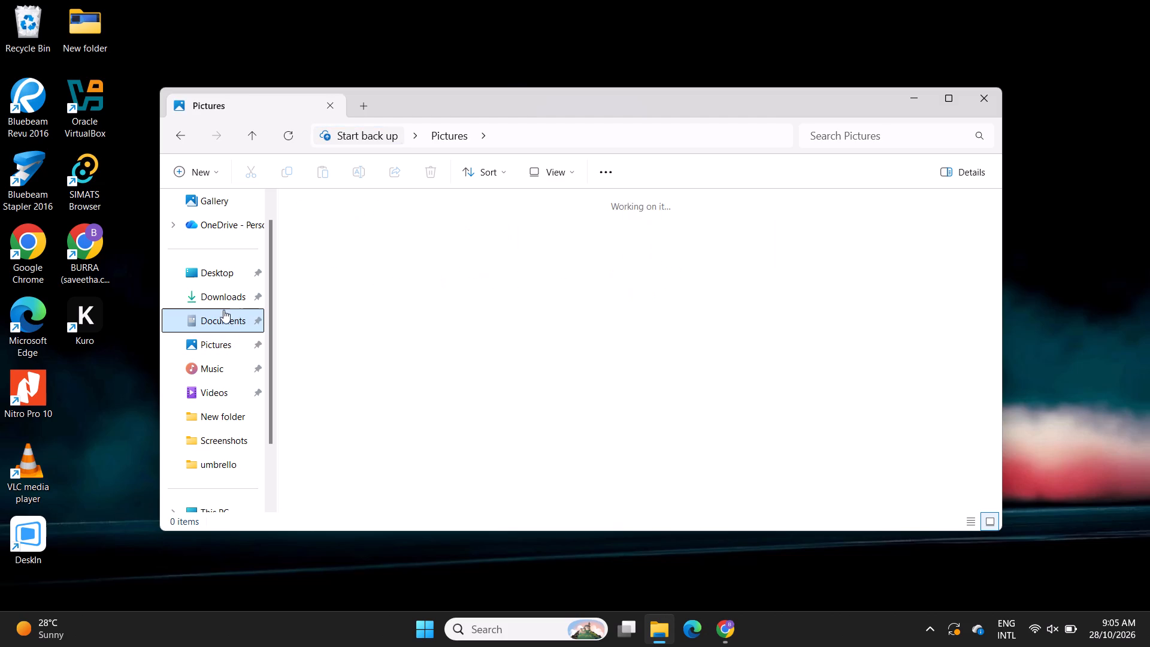
Look through the Downloads folder again, down to the older files.
{"action": "left_click", "coordinate": [223, 301]}
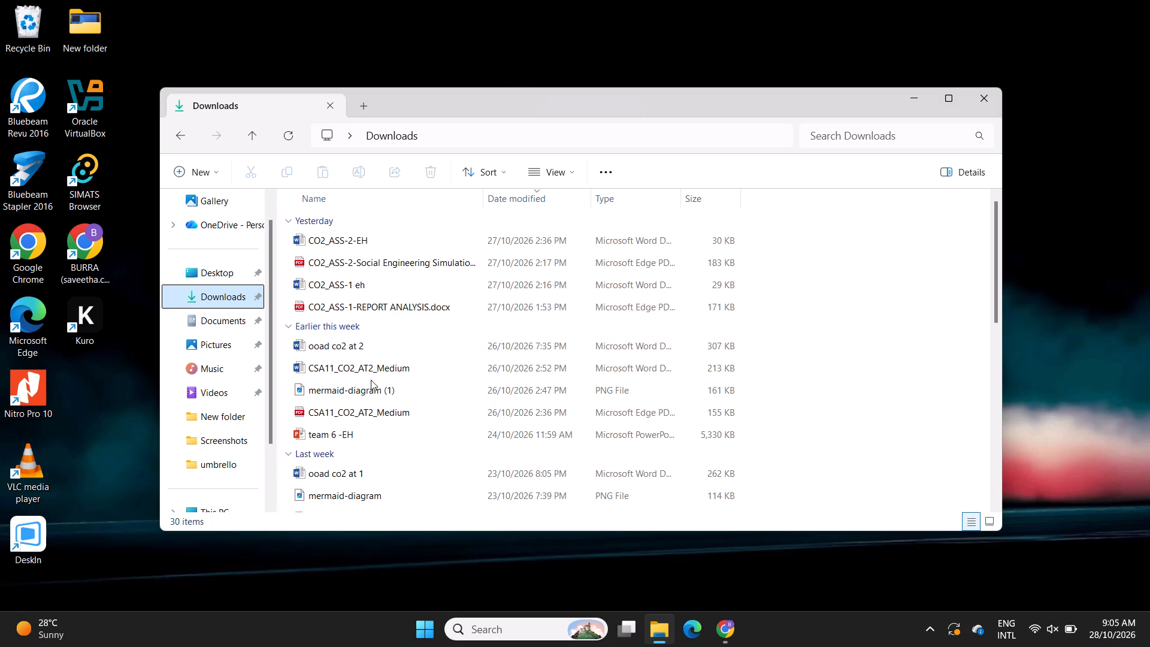
{"action": "scroll", "coordinate": [371, 380], "scroll_direction": "down", "scroll_amount": 2}
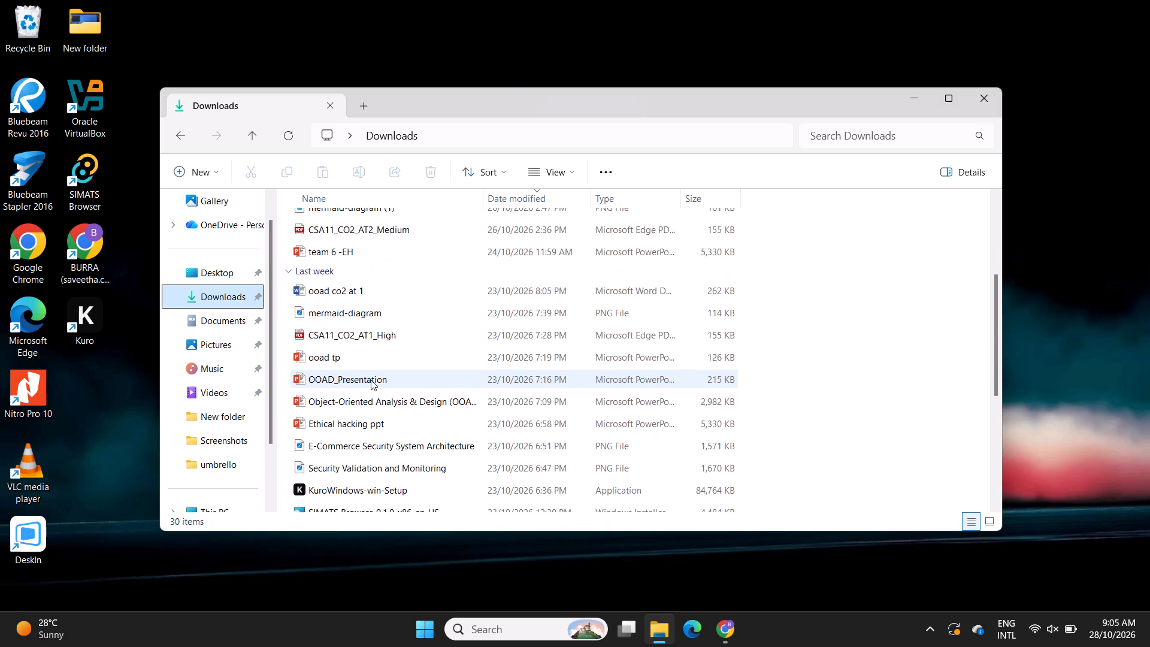
{"action": "scroll", "coordinate": [371, 380], "scroll_direction": "down", "scroll_amount": 3}
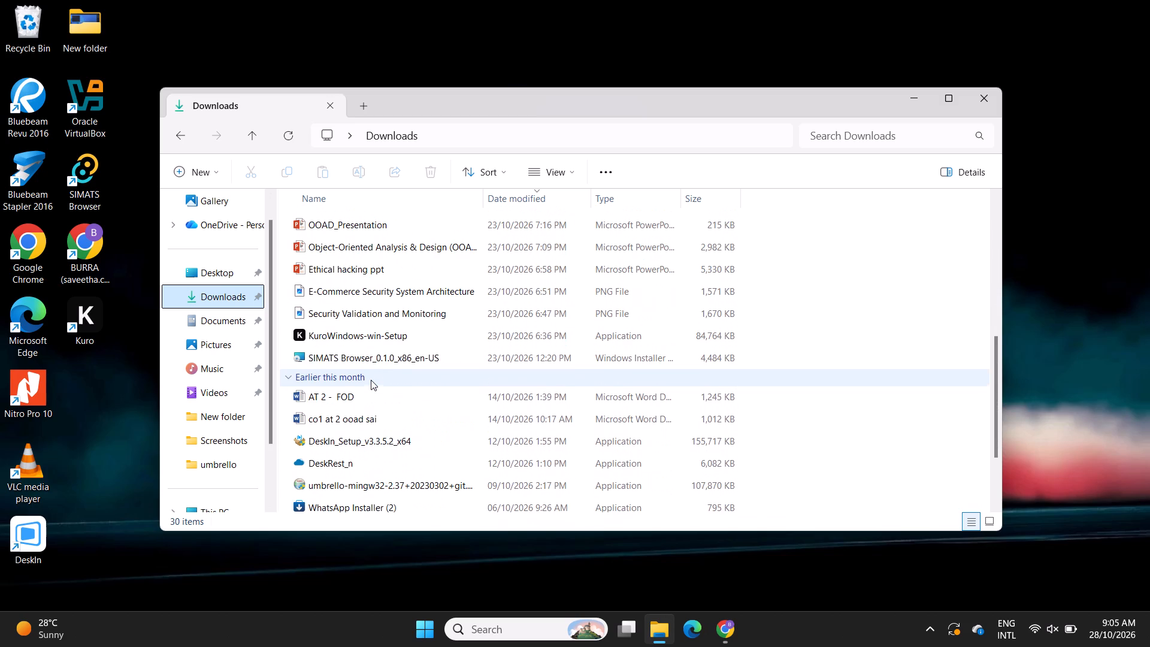
{"action": "scroll", "coordinate": [371, 380], "scroll_direction": "down", "scroll_amount": 1}
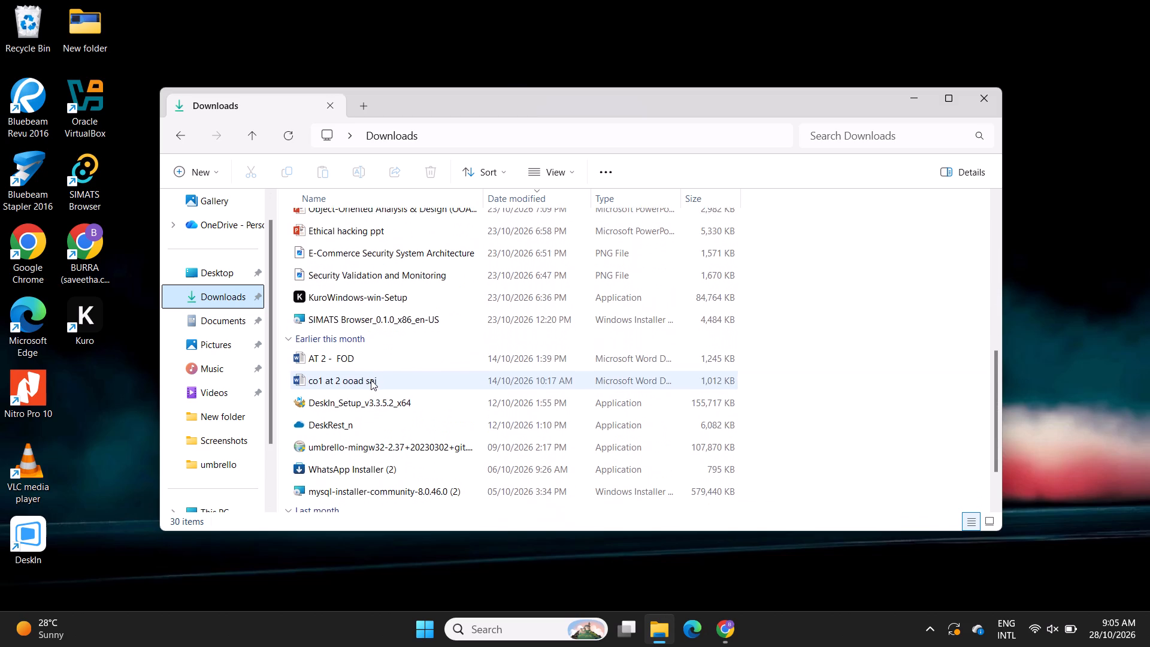
{"action": "scroll", "coordinate": [371, 380], "scroll_direction": "down", "scroll_amount": 2}
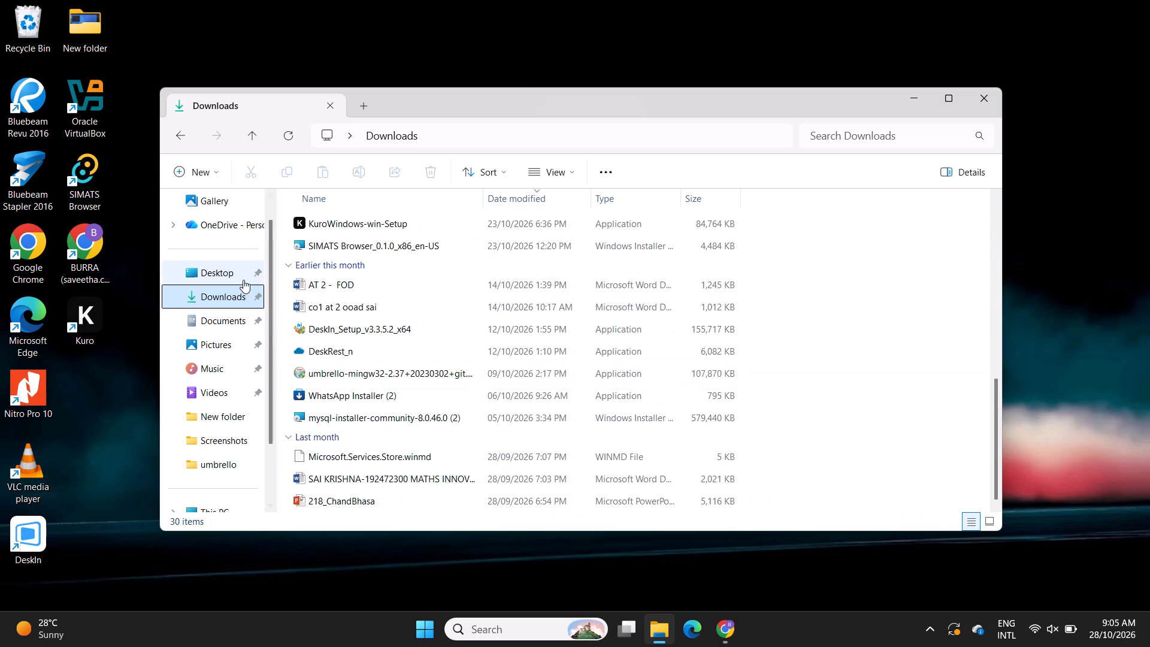
Look through the Desktop folder, This PC and Network locations.
{"action": "left_click", "coordinate": [243, 280]}
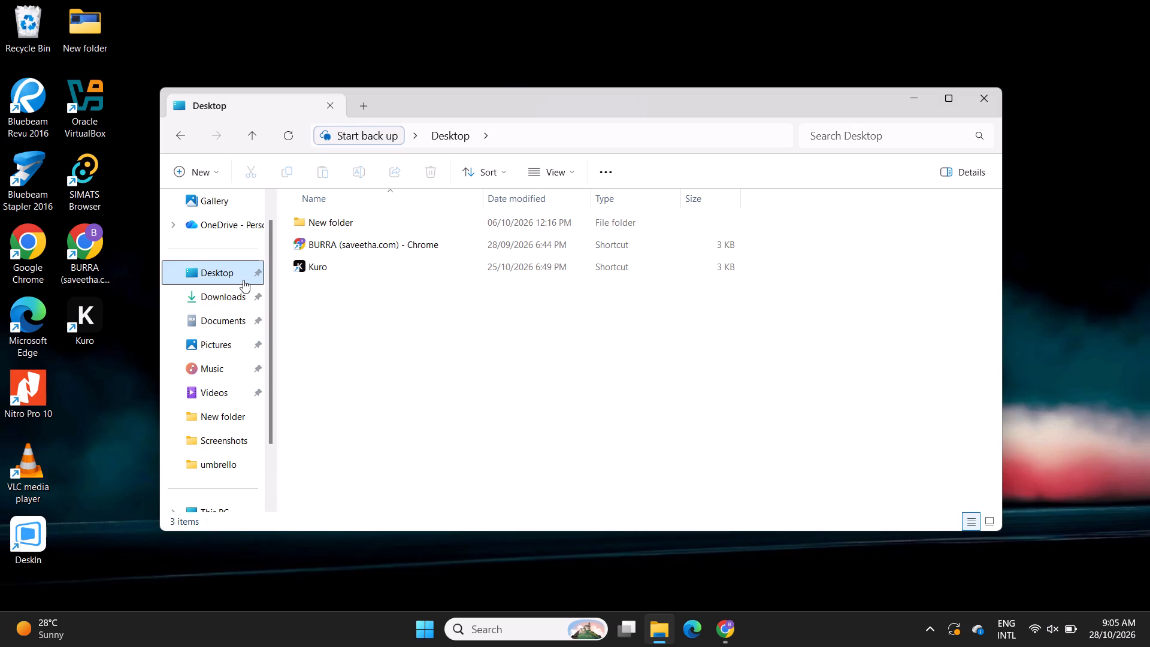
{"action": "scroll", "coordinate": [241, 346], "scroll_direction": "down", "scroll_amount": 1}
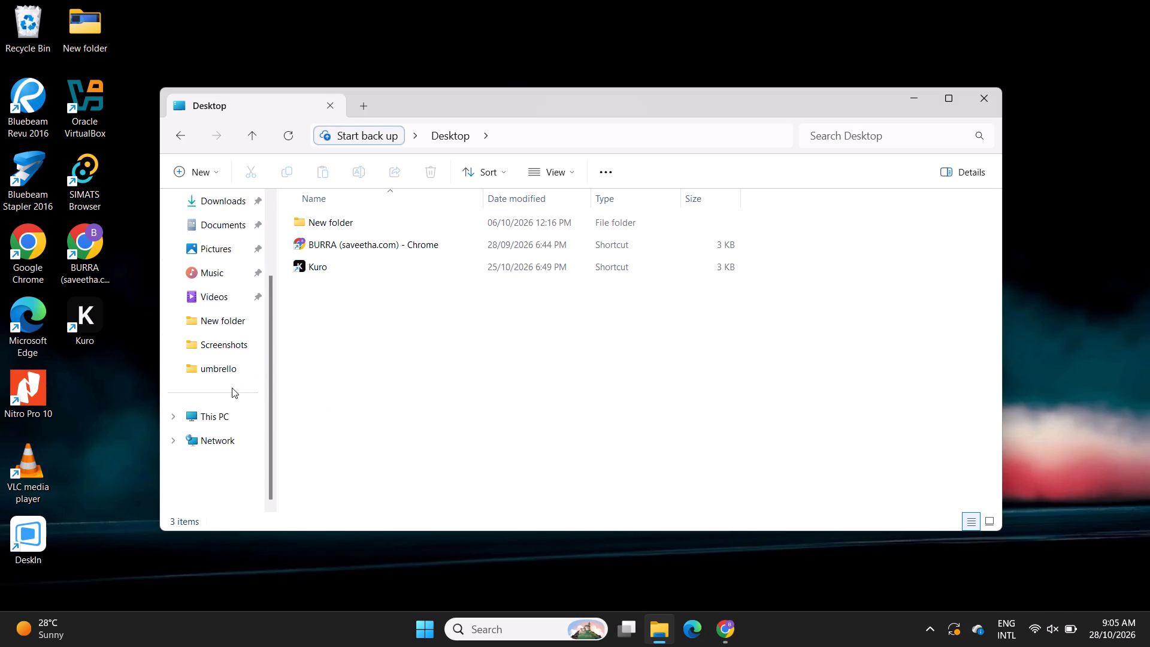
{"action": "left_click", "coordinate": [225, 411]}
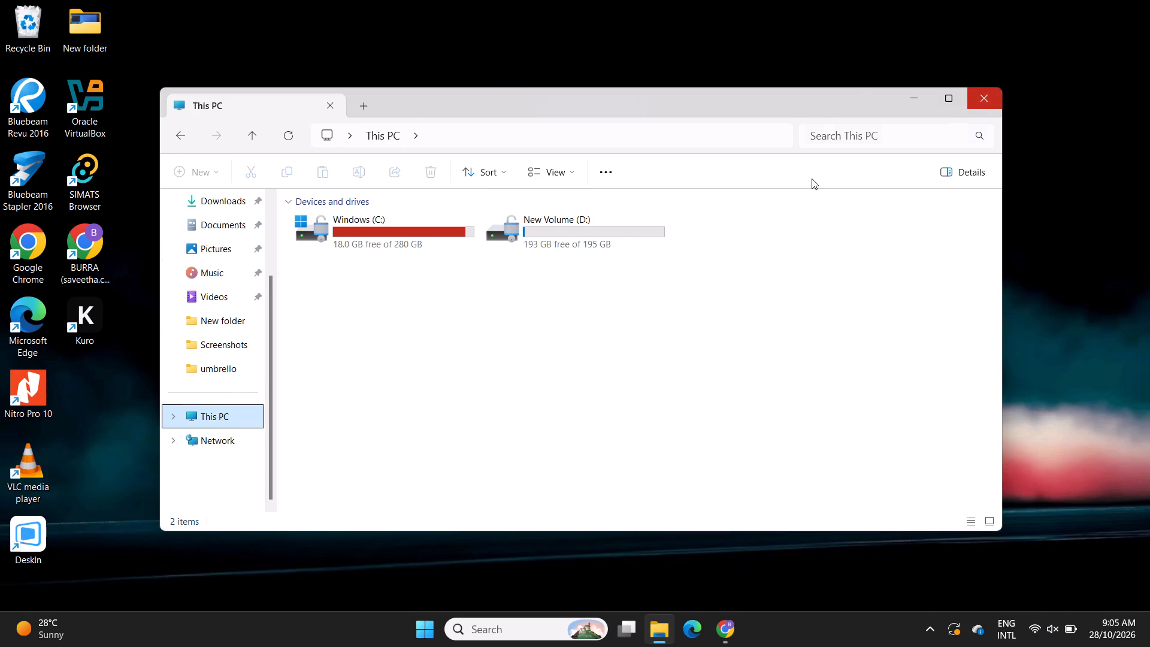
{"action": "left_click", "coordinate": [204, 438]}
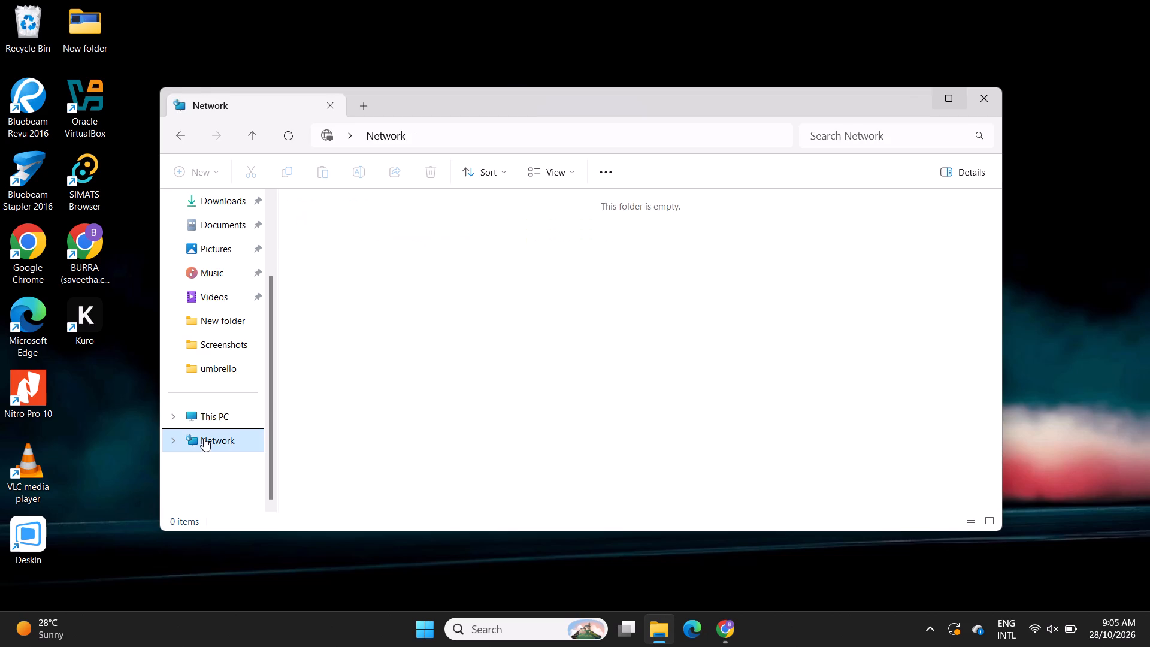
{"action": "scroll", "coordinate": [225, 294], "scroll_direction": "up", "scroll_amount": 3}
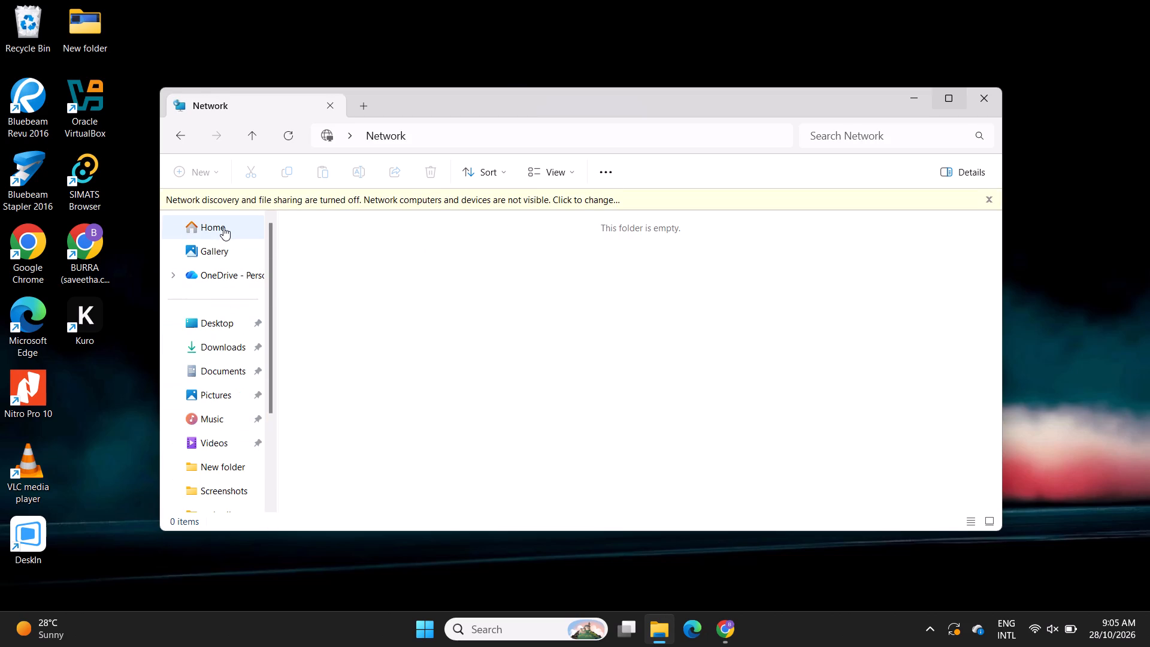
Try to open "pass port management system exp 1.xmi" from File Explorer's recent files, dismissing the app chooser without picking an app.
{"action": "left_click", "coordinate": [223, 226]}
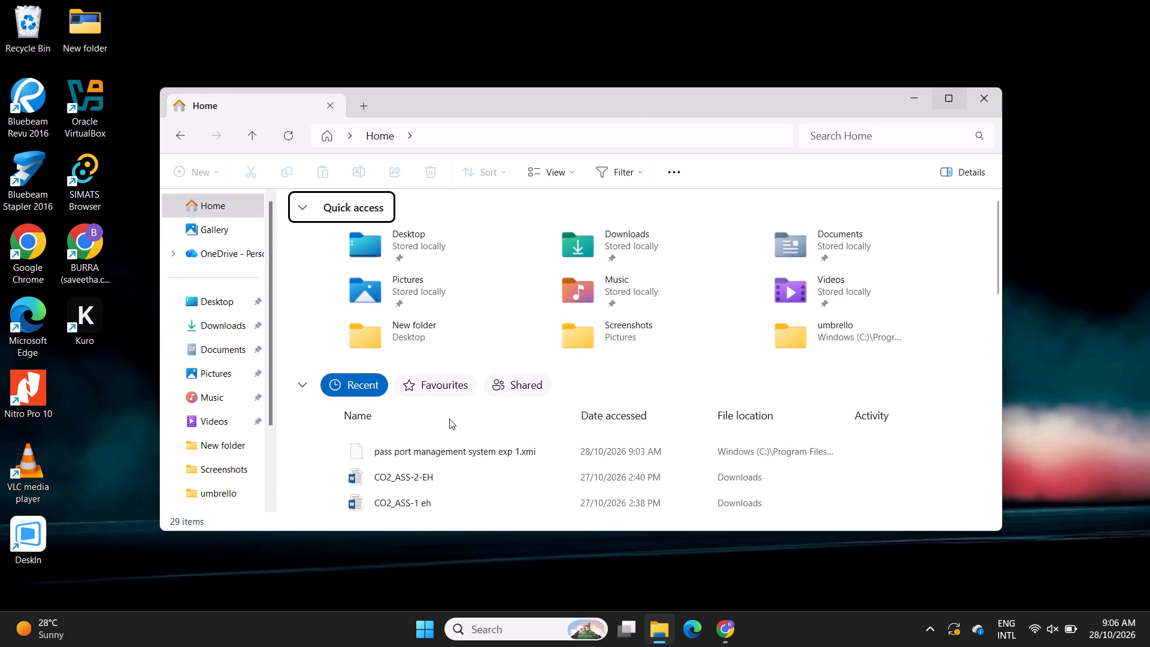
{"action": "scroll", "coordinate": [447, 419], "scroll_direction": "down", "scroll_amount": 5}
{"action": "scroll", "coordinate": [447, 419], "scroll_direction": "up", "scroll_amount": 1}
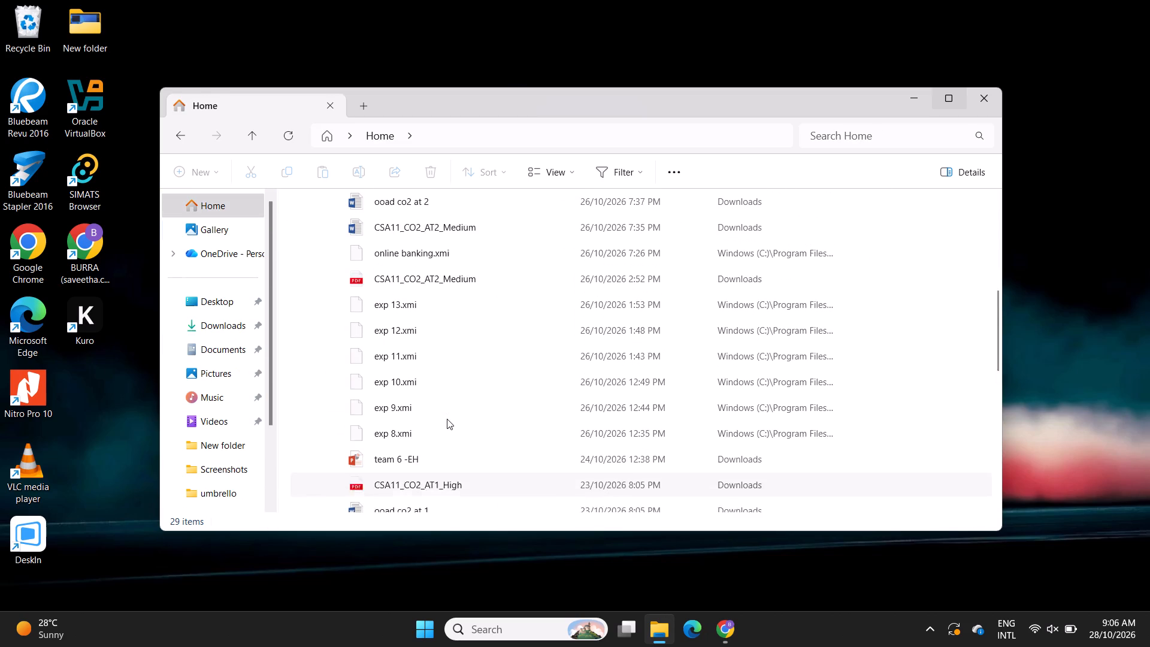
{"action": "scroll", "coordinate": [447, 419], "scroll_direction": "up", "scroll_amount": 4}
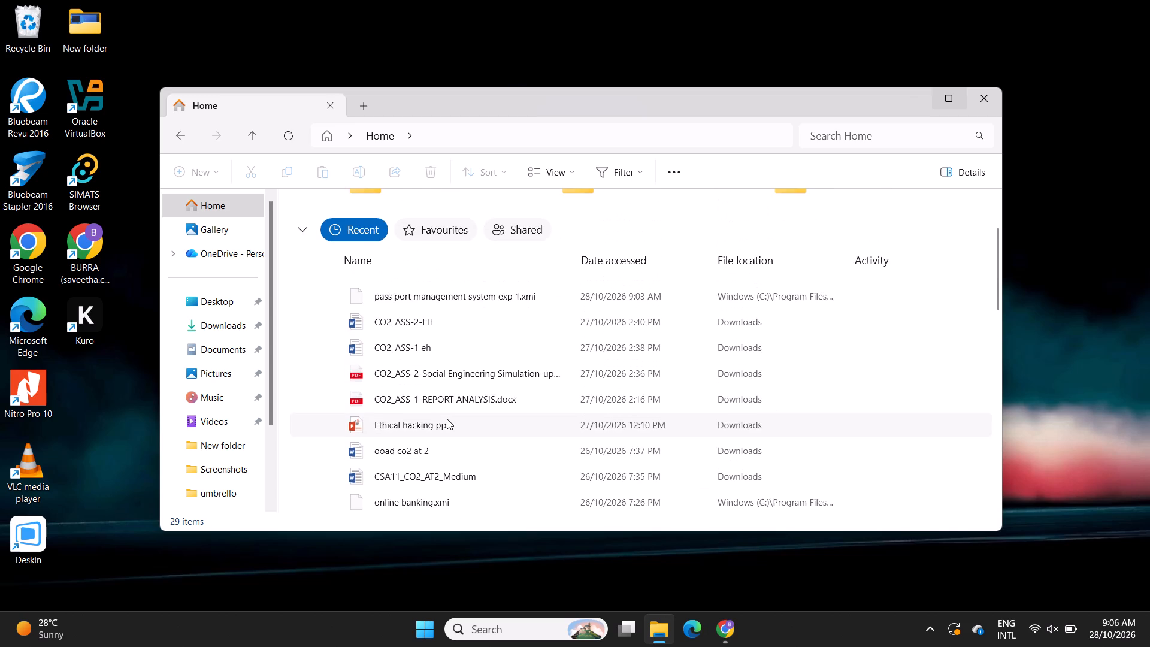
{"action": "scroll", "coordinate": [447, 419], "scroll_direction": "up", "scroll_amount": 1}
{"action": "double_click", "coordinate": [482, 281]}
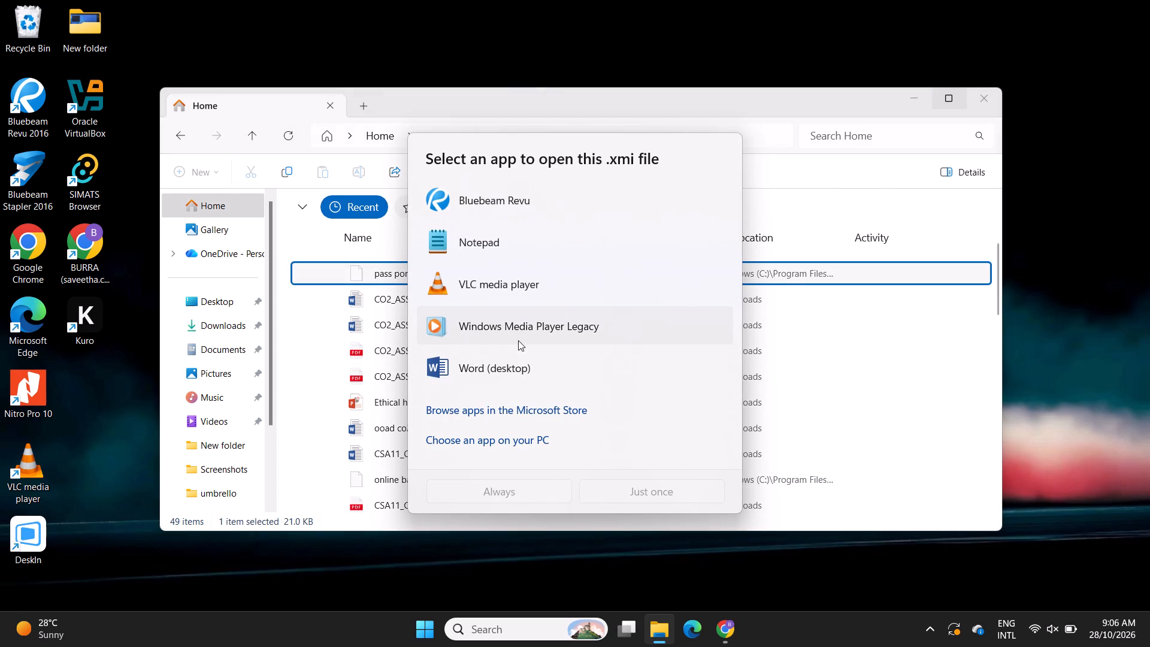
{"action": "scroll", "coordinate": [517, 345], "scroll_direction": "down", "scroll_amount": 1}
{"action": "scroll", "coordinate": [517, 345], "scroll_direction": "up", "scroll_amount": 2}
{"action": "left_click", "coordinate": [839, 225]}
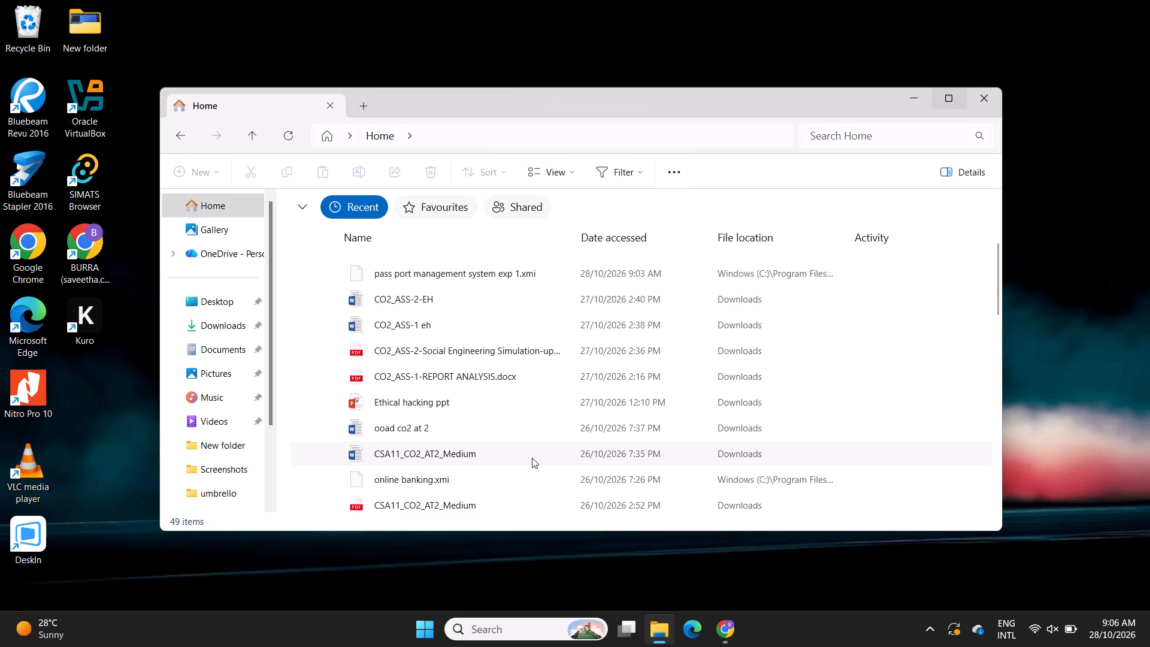
Check further down File Explorer's recent files, and close the File Explorer window.
{"action": "scroll", "coordinate": [532, 458], "scroll_direction": "down", "scroll_amount": 2}
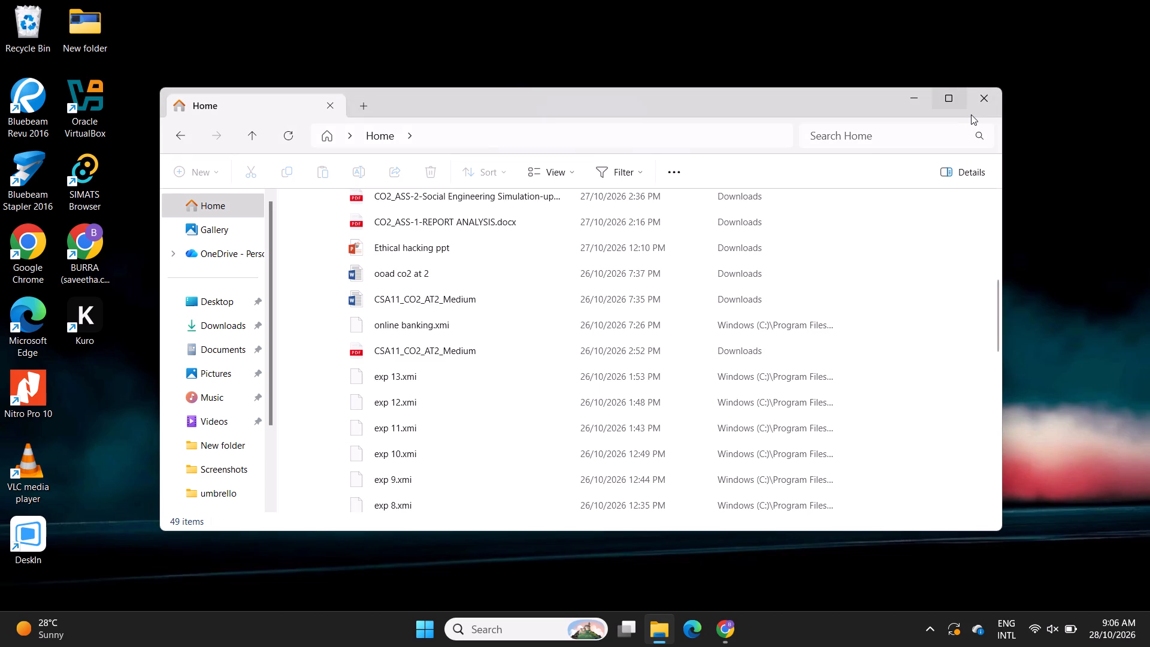
{"action": "left_click", "coordinate": [971, 114]}
{"action": "left_click", "coordinate": [983, 104]}
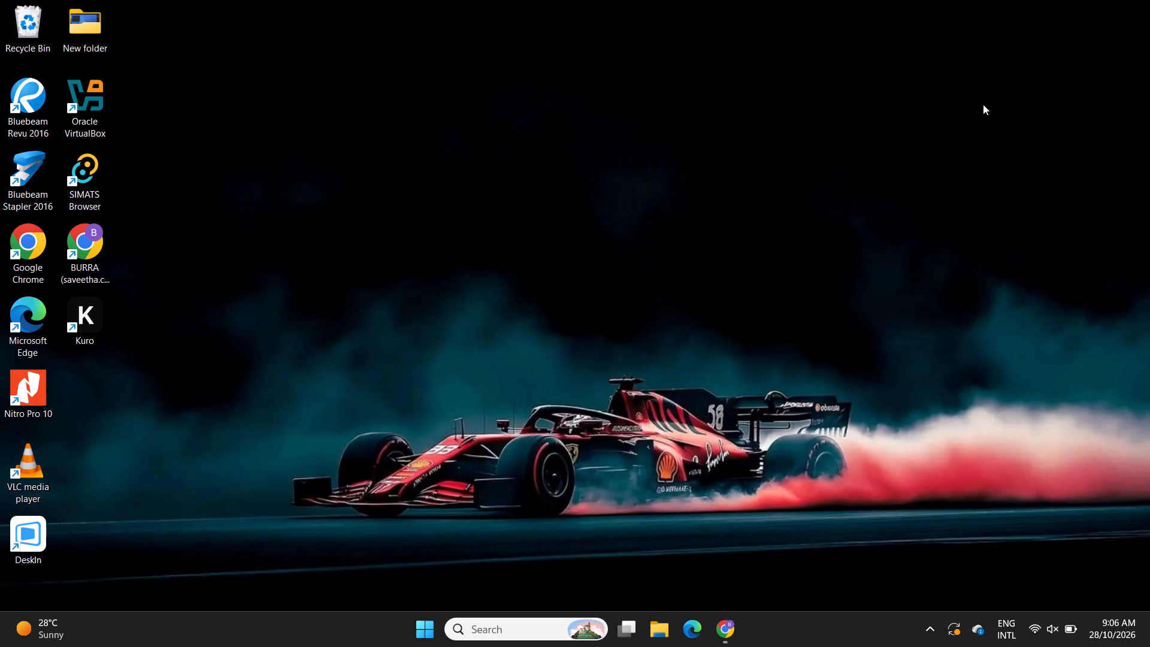
Switch to Umbrello UML Modeller by launching the Umbrello 2.37 entry from the recent Windows searches.
{"action": "left_click", "coordinate": [556, 634]}
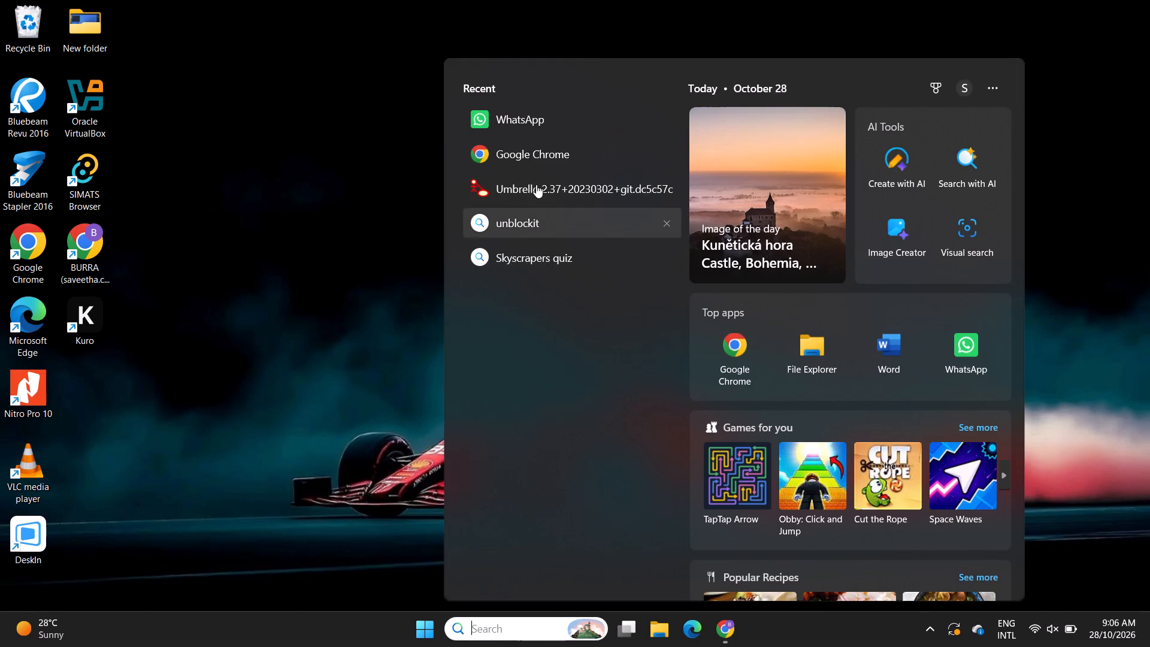
{"action": "double_click", "coordinate": [536, 180]}
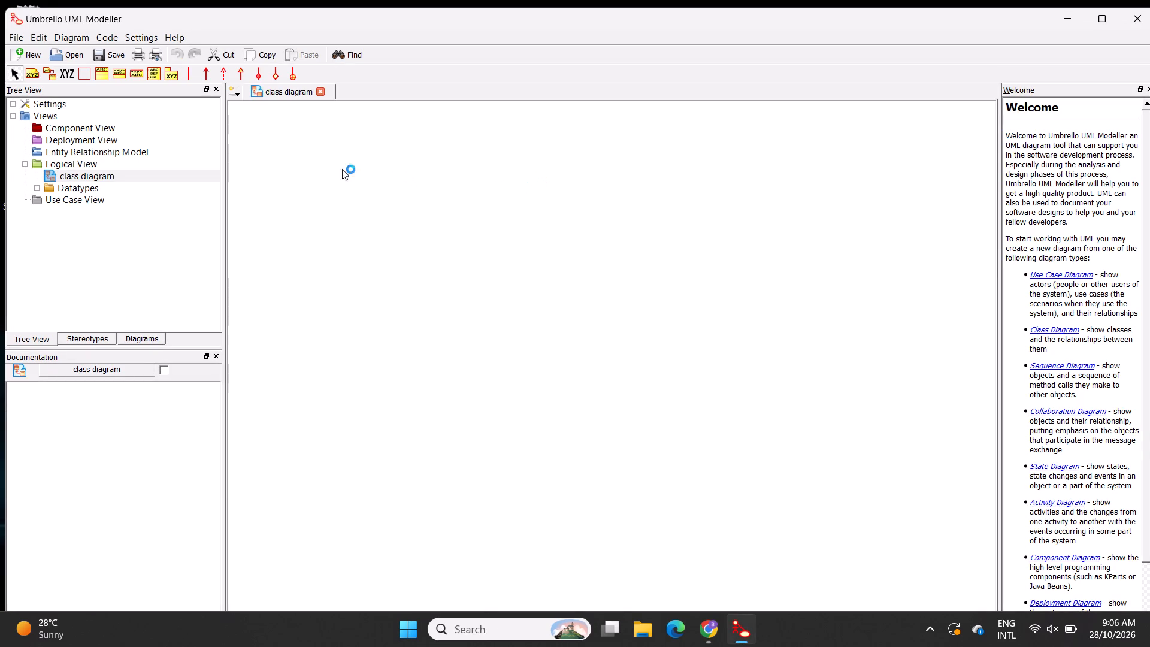
Open the recent model "pass port management system exp 1.xmi" from the Program Files (x86) umbrello folder.
{"action": "left_click", "coordinate": [16, 39]}
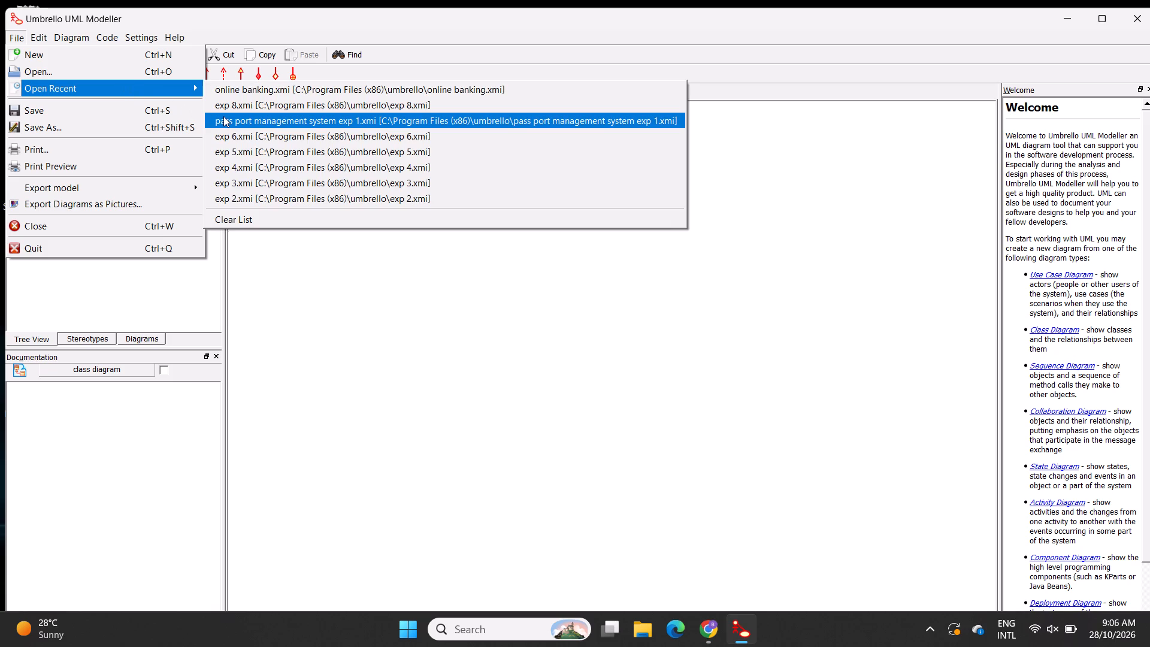
Switch to Umbrello and reopen the recent model "pass port management system exp 1.xmi".
{"action": "double_click", "coordinate": [222, 114]}
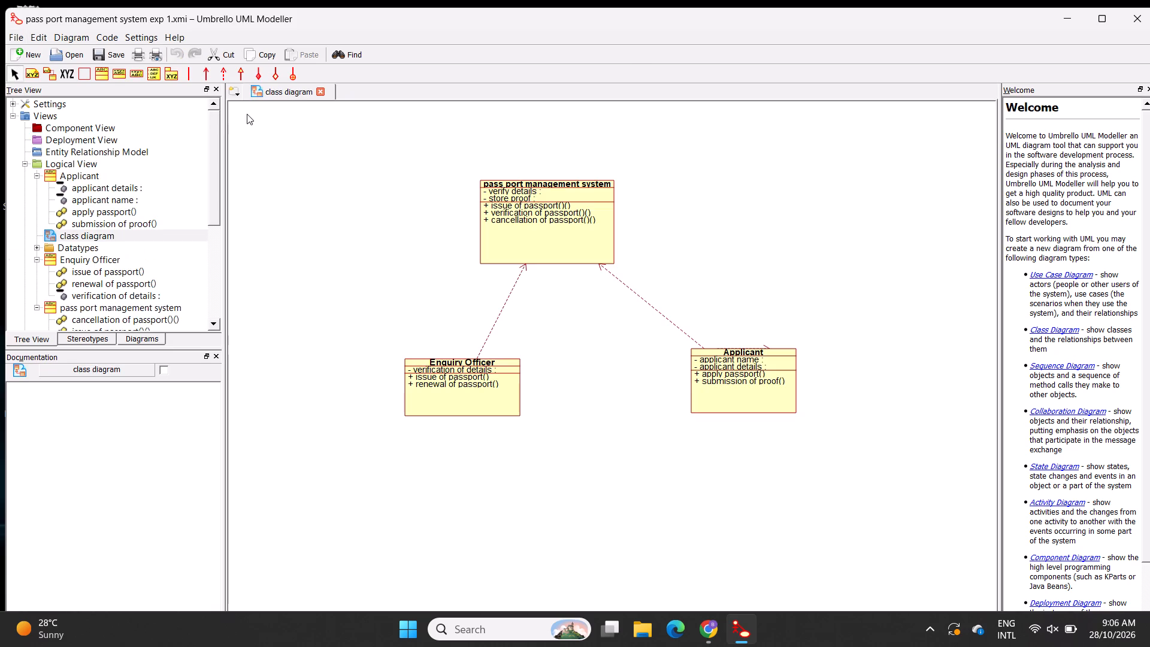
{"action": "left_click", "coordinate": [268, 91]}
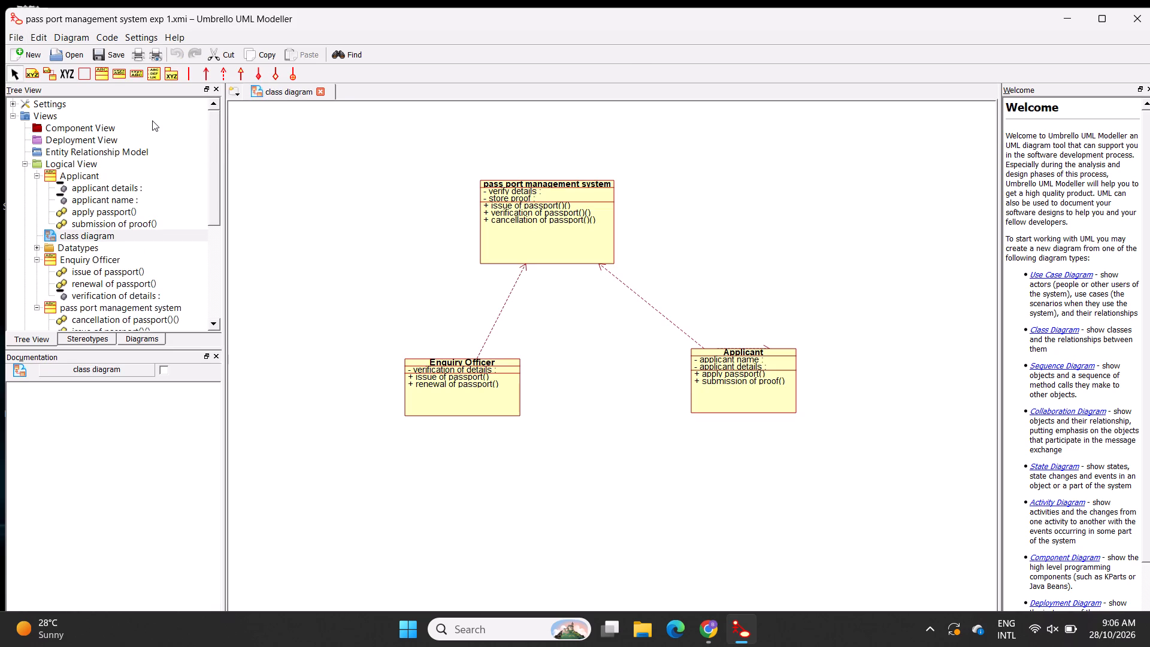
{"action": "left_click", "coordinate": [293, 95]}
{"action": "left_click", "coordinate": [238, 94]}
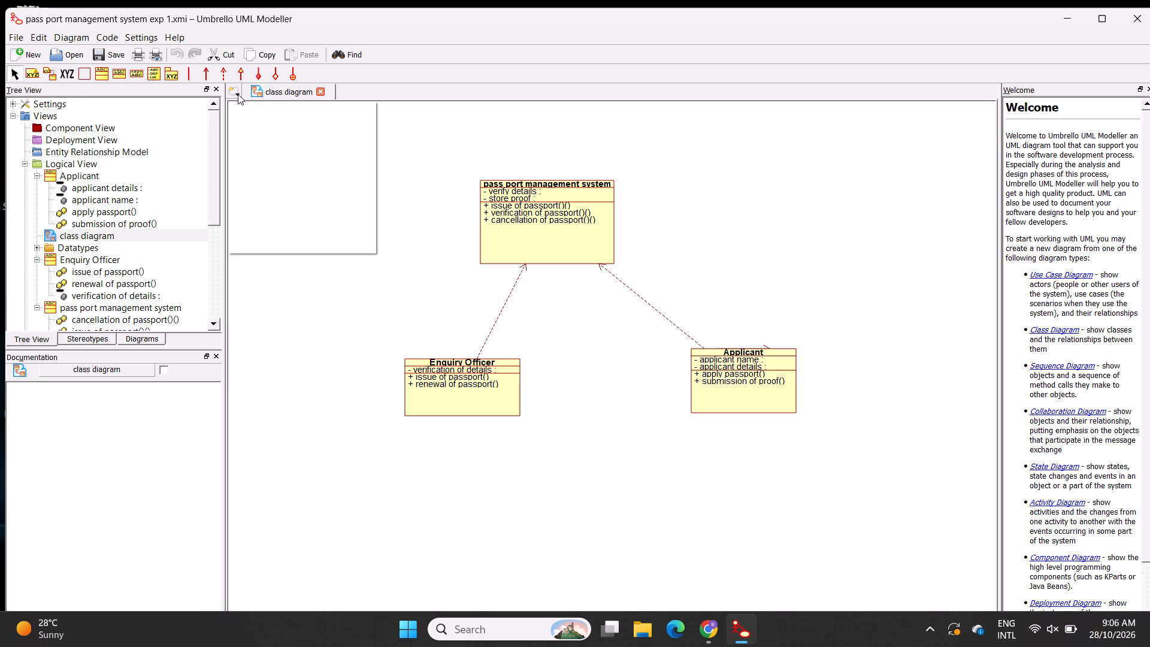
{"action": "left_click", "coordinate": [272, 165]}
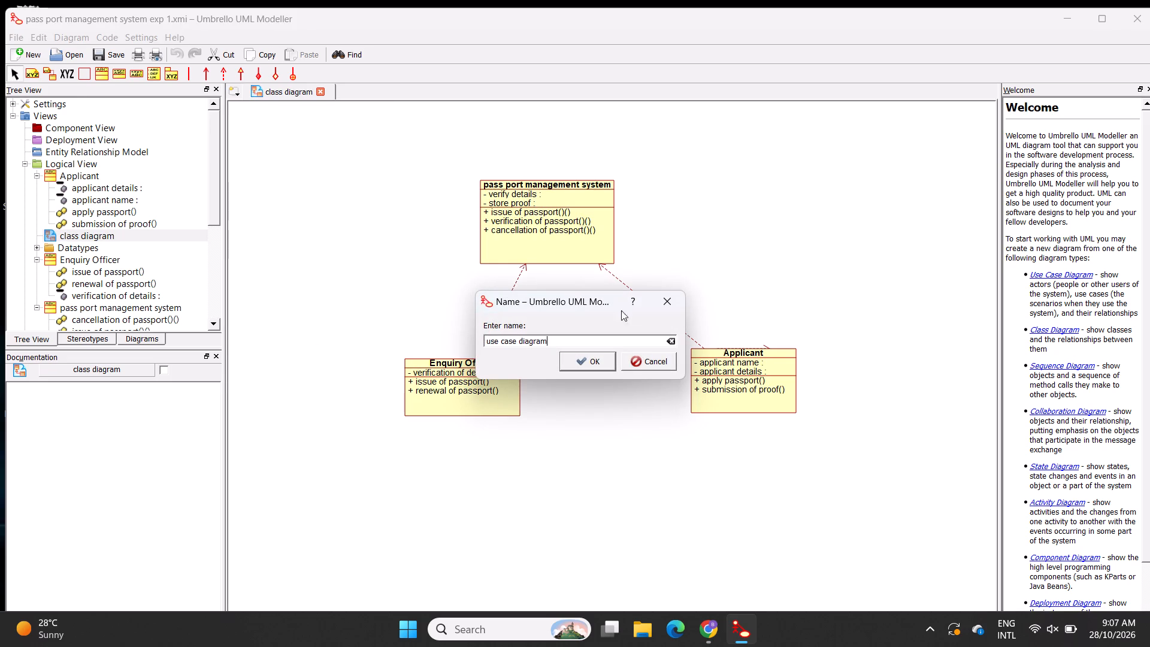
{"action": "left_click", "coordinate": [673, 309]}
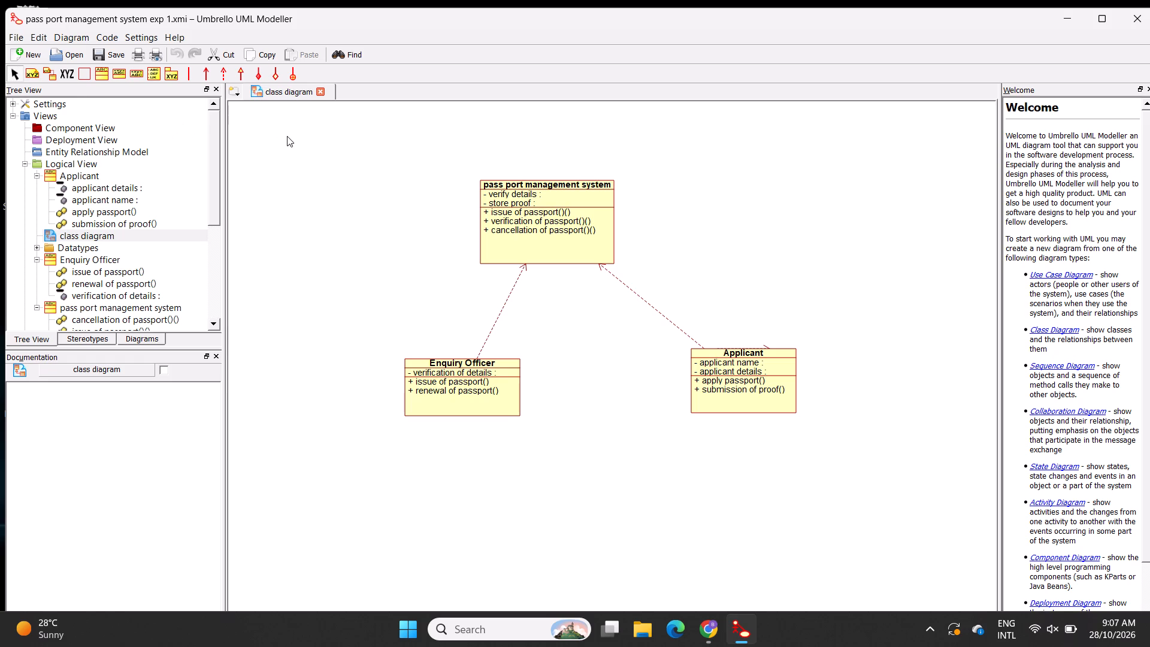
Look through the model tree for the Use Case View and its elements.
{"action": "scroll", "coordinate": [105, 212], "scroll_direction": "down", "scroll_amount": 1}
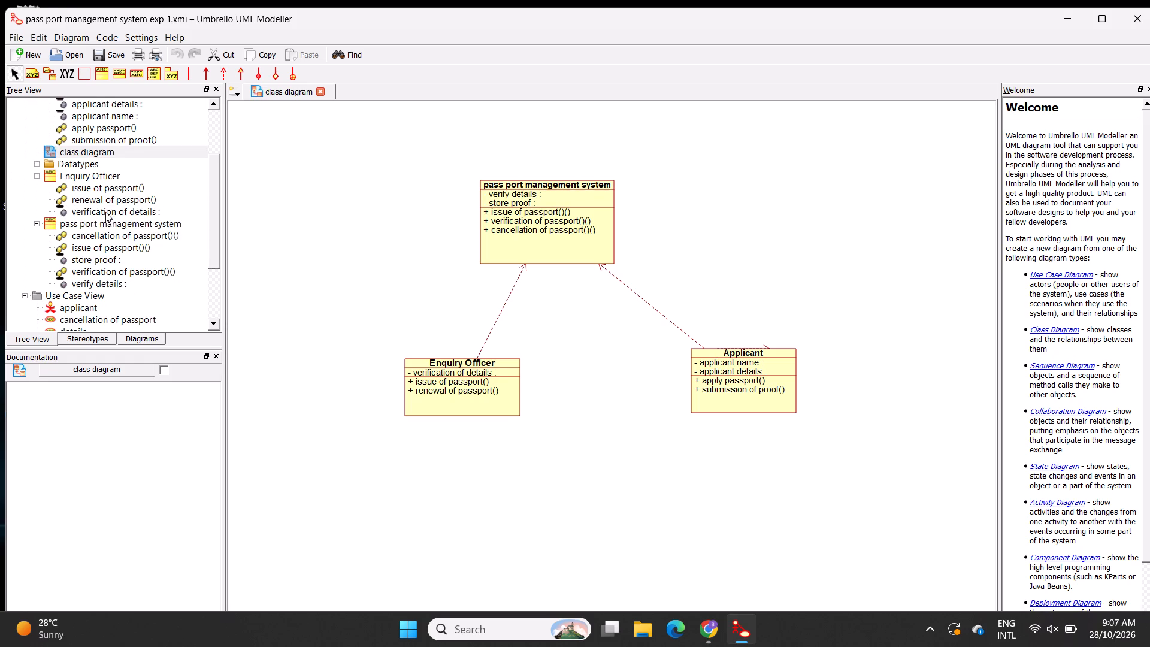
Open the use case diagram "exp 1" from the Use Case View.
{"action": "scroll", "coordinate": [110, 282], "scroll_direction": "down", "scroll_amount": 1}
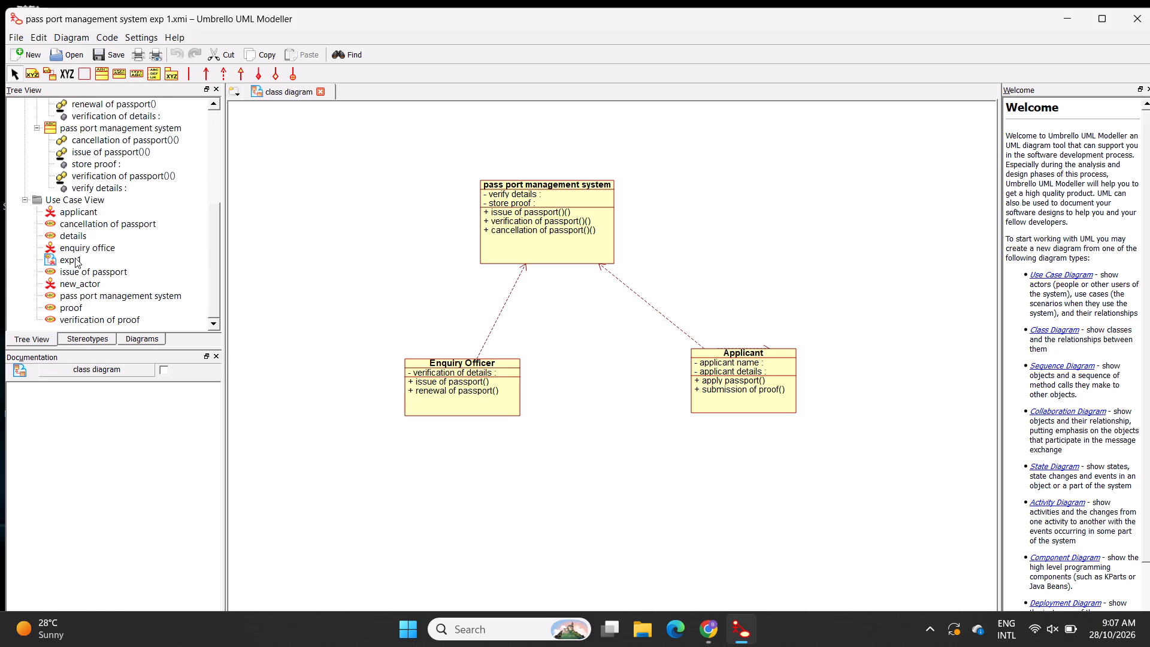
{"action": "left_click", "coordinate": [74, 258]}
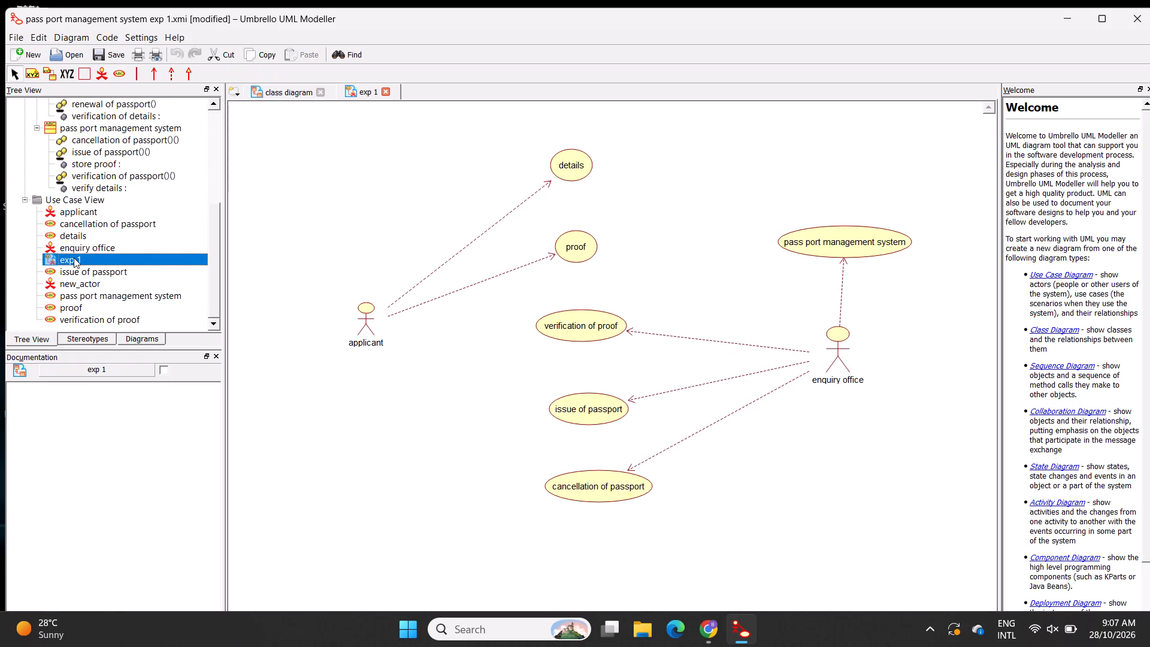
{"action": "scroll", "coordinate": [129, 174], "scroll_direction": "up", "scroll_amount": 2}
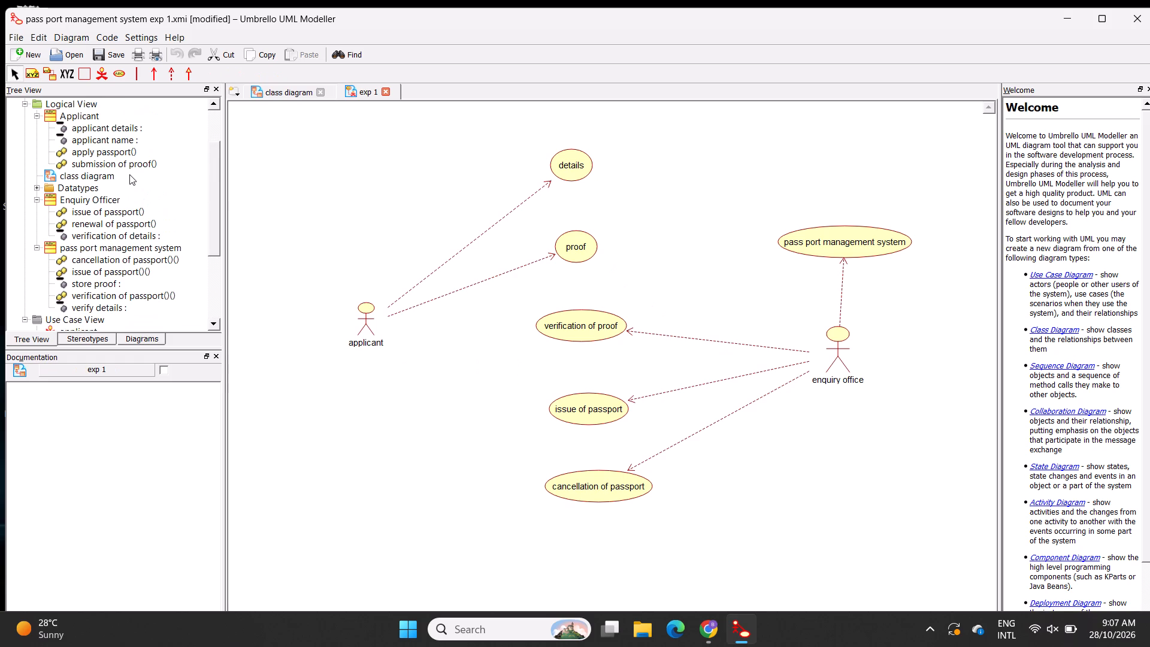
{"action": "scroll", "coordinate": [129, 174], "scroll_direction": "up", "scroll_amount": 3}
{"action": "scroll", "coordinate": [129, 174], "scroll_direction": "down", "scroll_amount": 2}
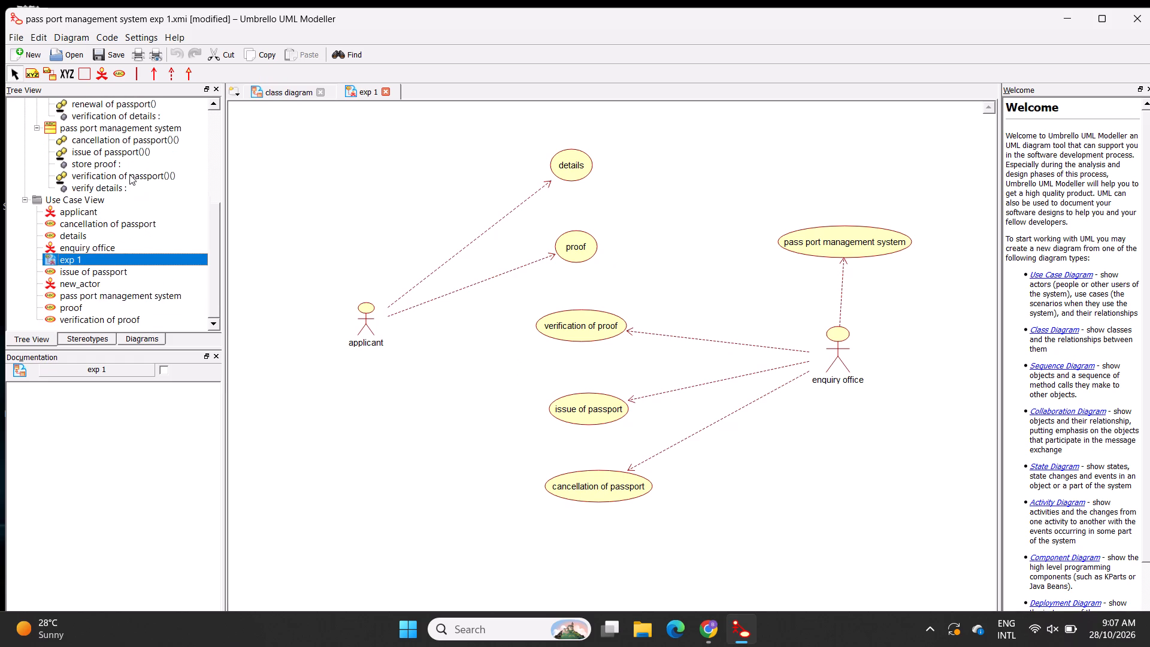
{"action": "scroll", "coordinate": [129, 174], "scroll_direction": "down", "scroll_amount": 2}
{"action": "scroll", "coordinate": [104, 175], "scroll_direction": "up", "scroll_amount": 1}
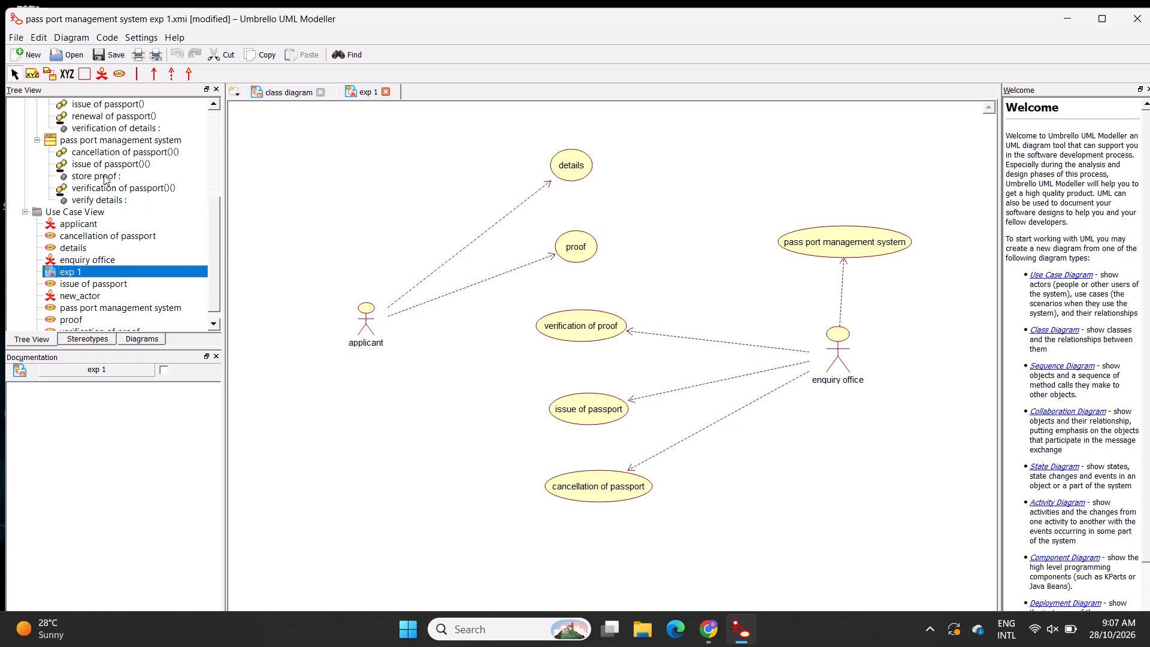
{"action": "scroll", "coordinate": [104, 175], "scroll_direction": "up", "scroll_amount": 3}
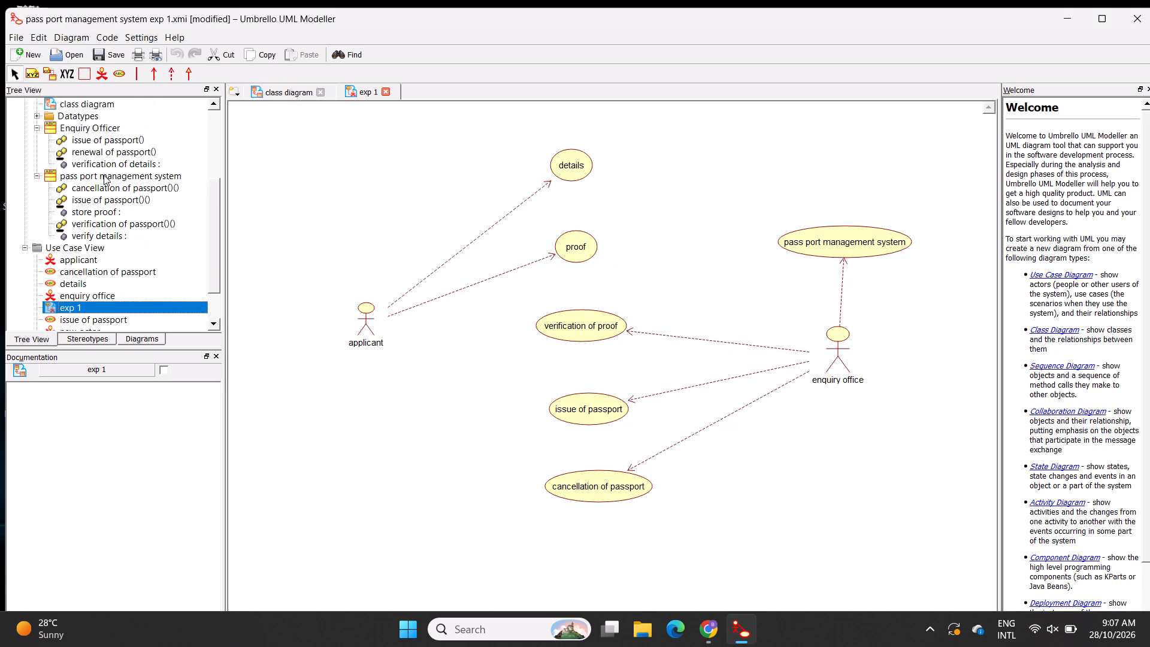